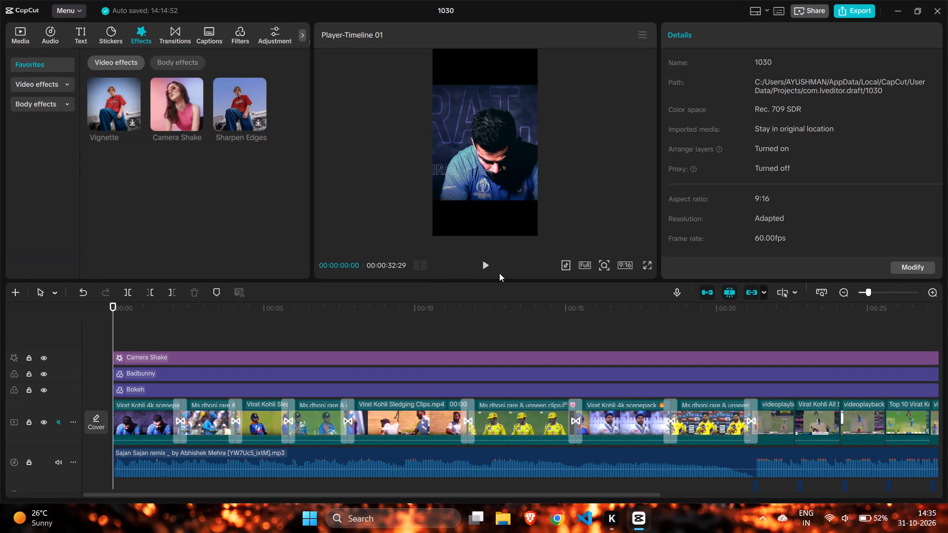
Play the whole edit from the beginning to review it, and return the playhead to 00:00:00:00 to replay it.
click(484, 268)
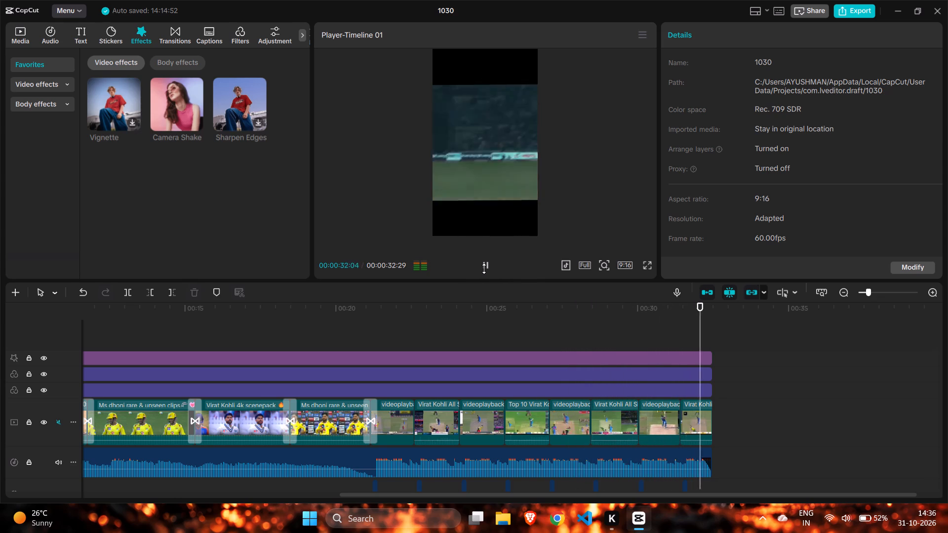
click(286, 333)
drag(286, 333, 204, 331)
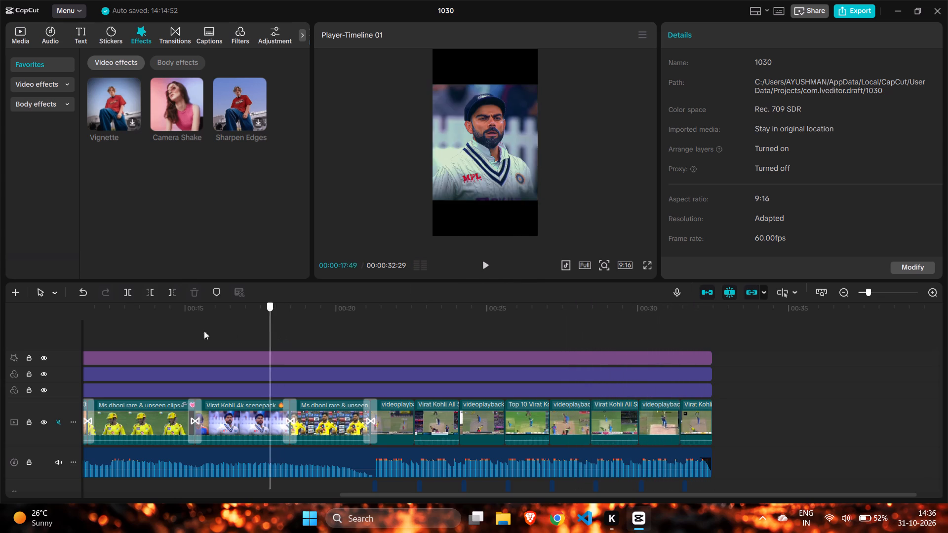
drag(204, 331, 82, 344)
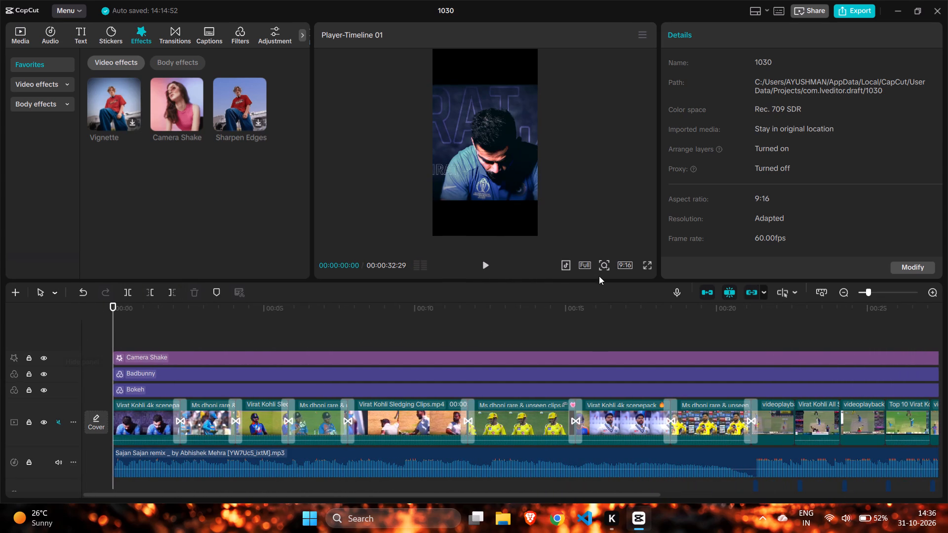
click(482, 269)
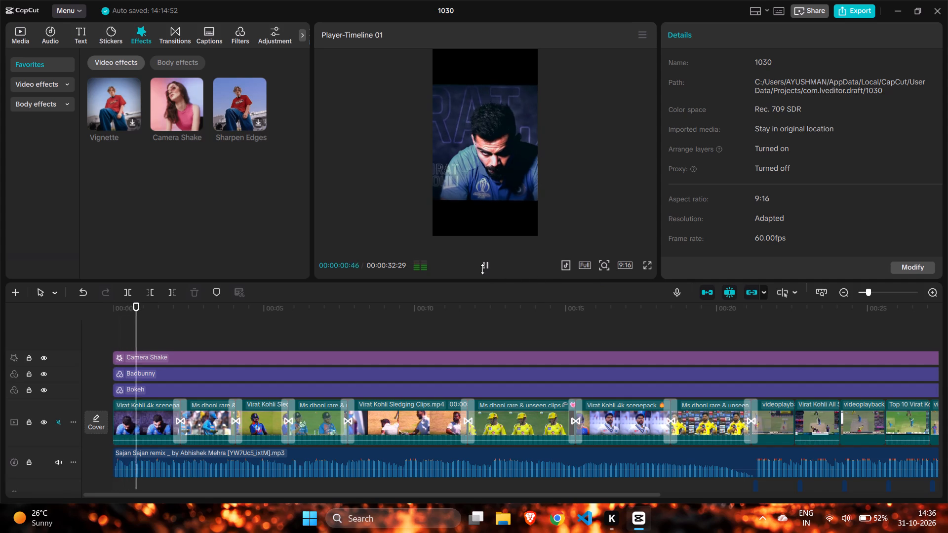
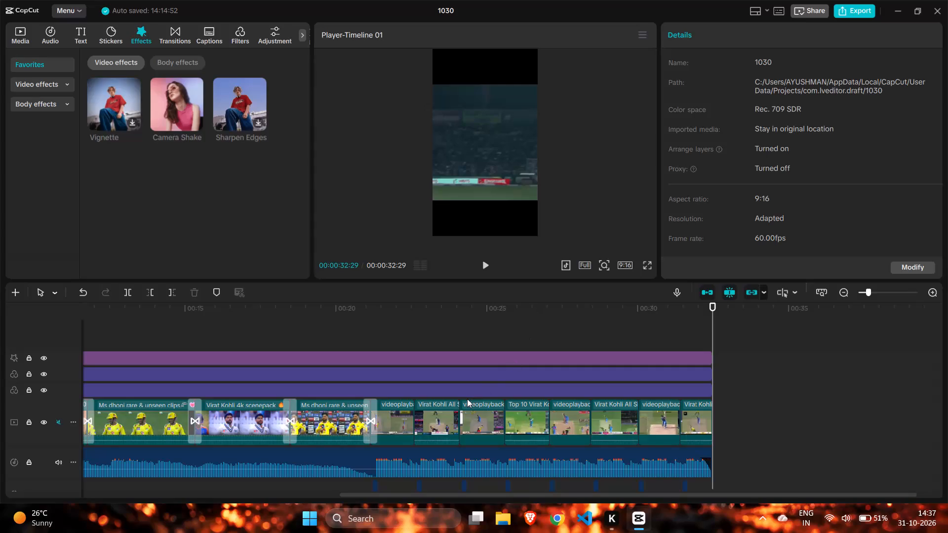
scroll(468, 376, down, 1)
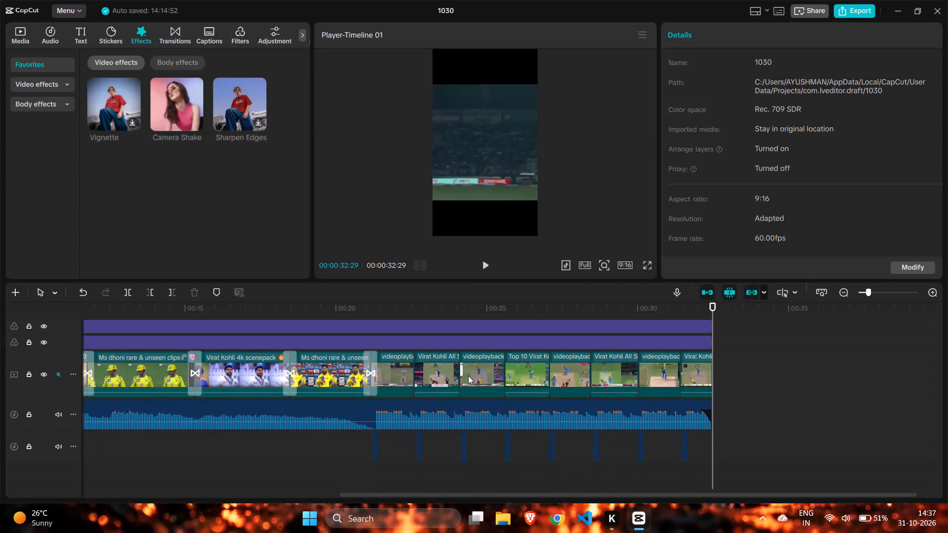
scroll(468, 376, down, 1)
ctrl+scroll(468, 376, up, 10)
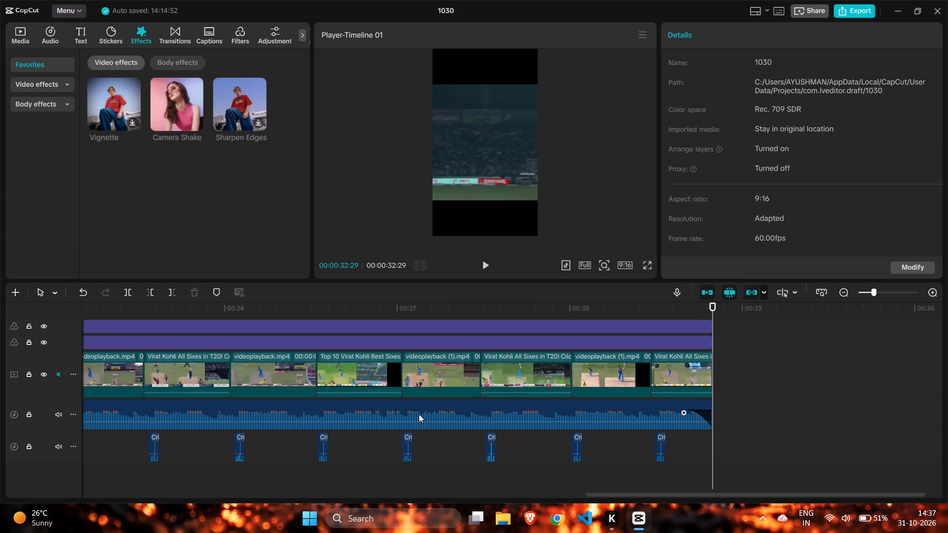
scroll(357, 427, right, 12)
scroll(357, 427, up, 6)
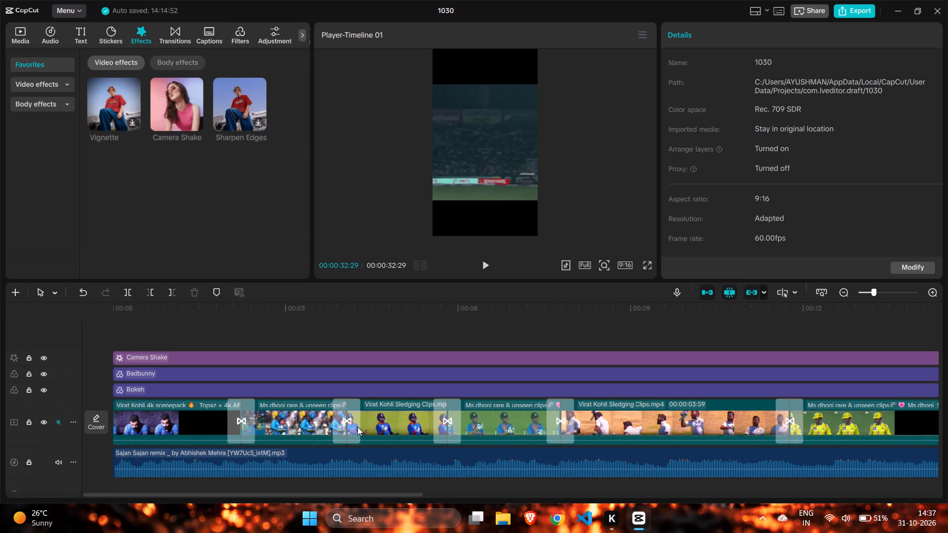
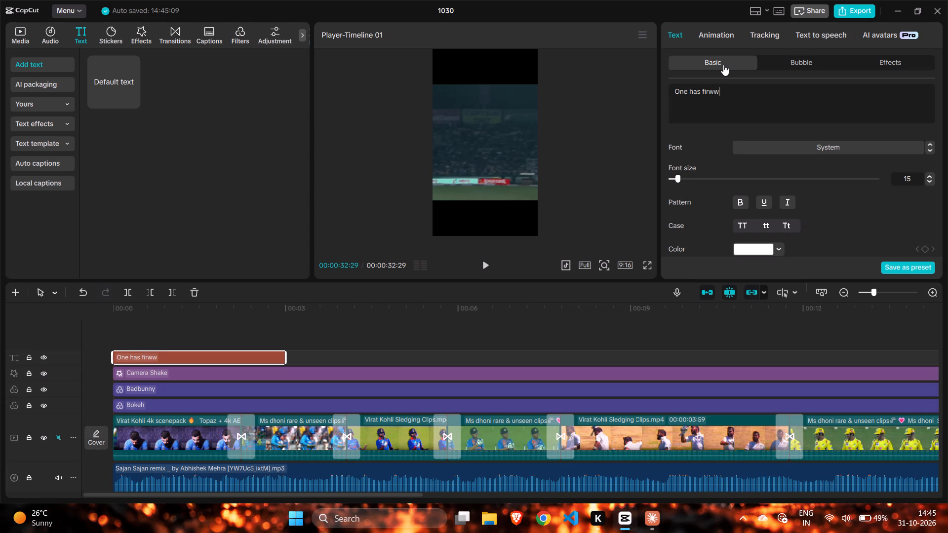
key(BackSpace)
key(e)
key(BackSpace)
key(BackSpace)
key(e)
Add a fire emoji at the end of the "One has fire" caption.
click(784, 514)
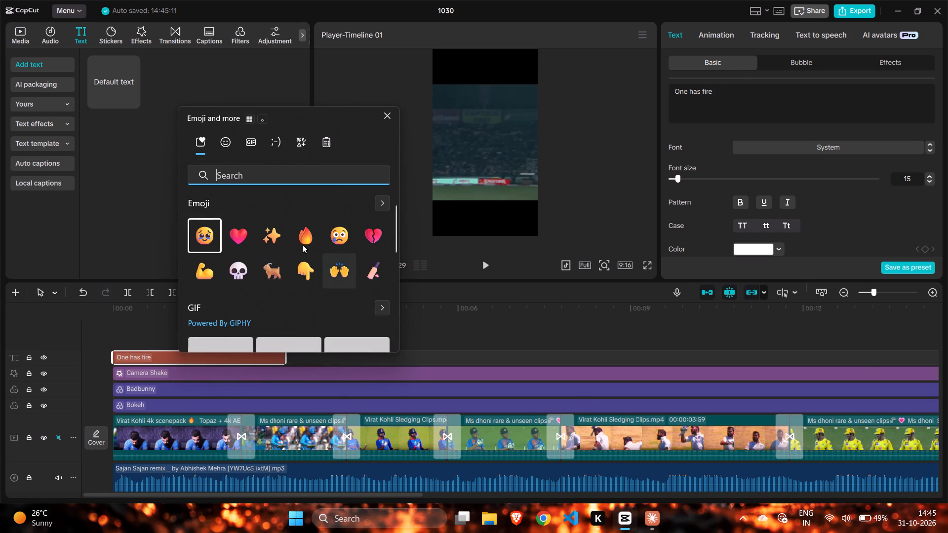
click(294, 241)
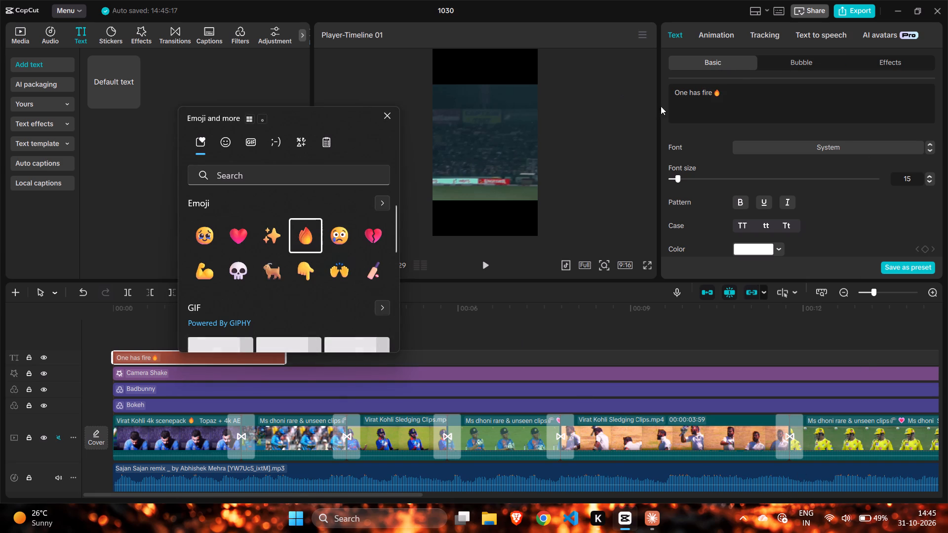
click(724, 91)
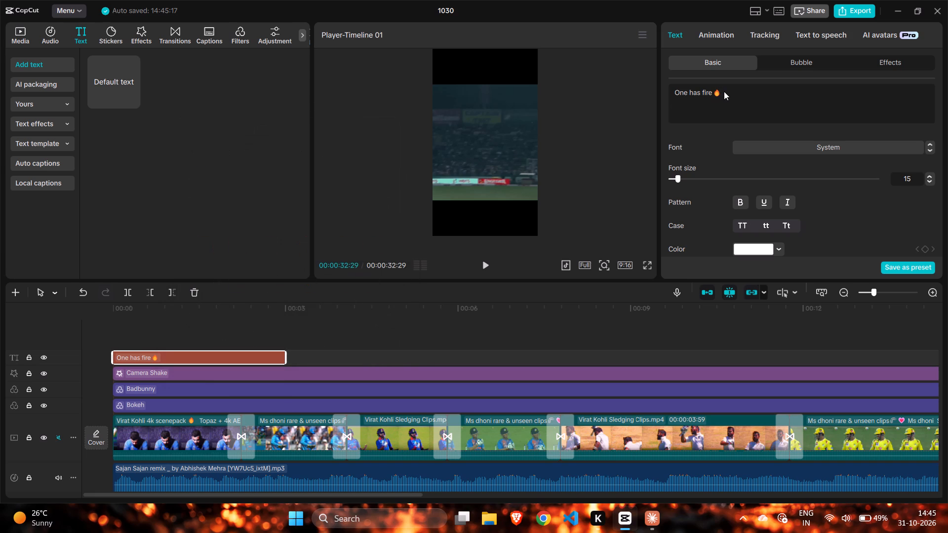
Search the fonts for "coop" and set the whole "One has fire" caption to Copperplate CC-Bd.
drag(724, 91, 664, 87)
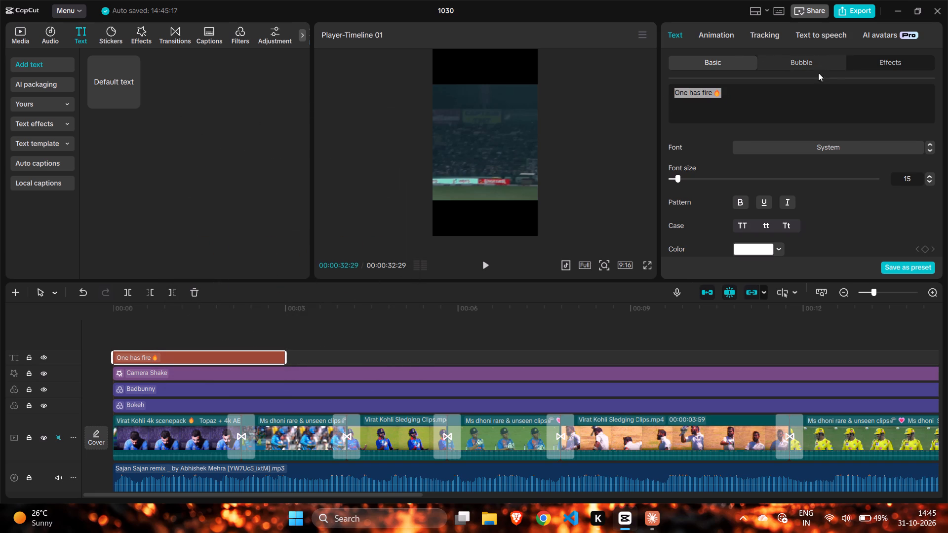
click(780, 148)
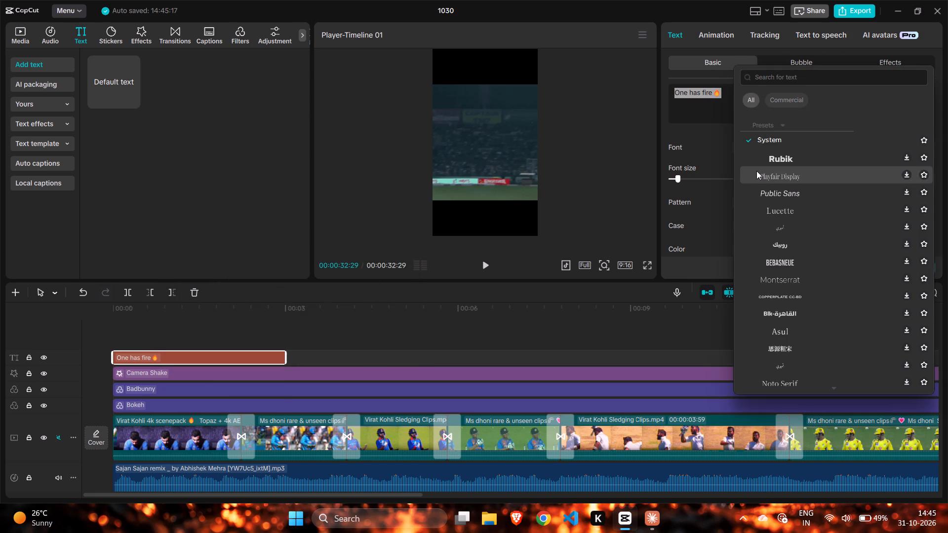
scroll(796, 160, up, 3)
scroll(812, 259, down, 1)
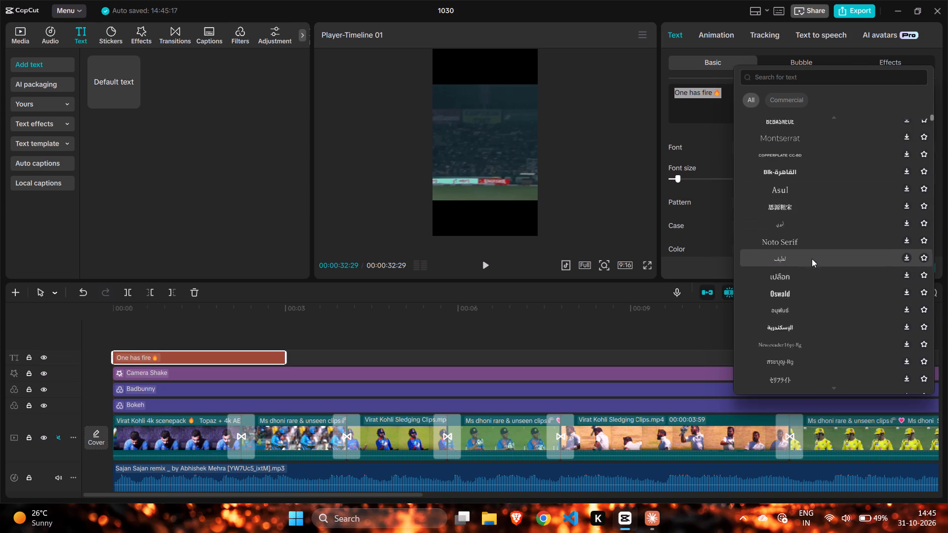
scroll(812, 259, down, 2)
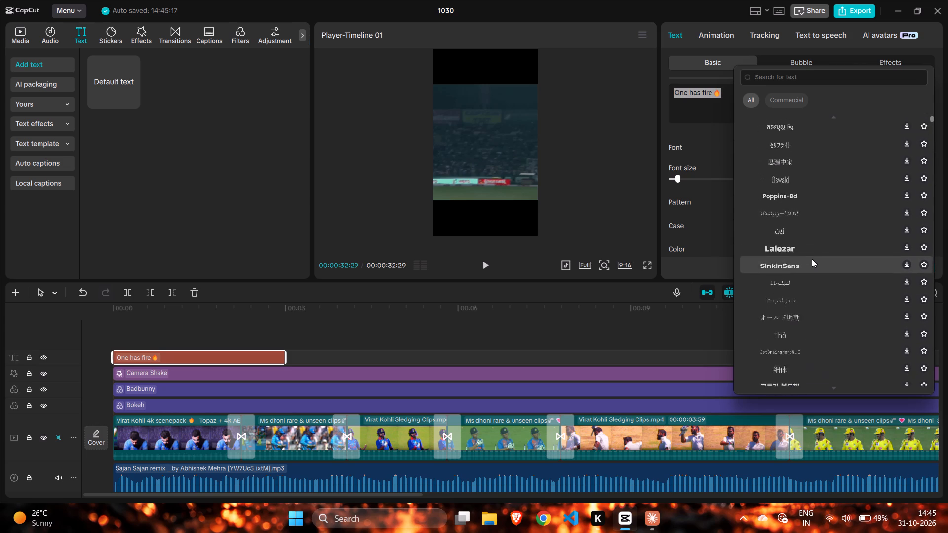
scroll(812, 259, down, 2)
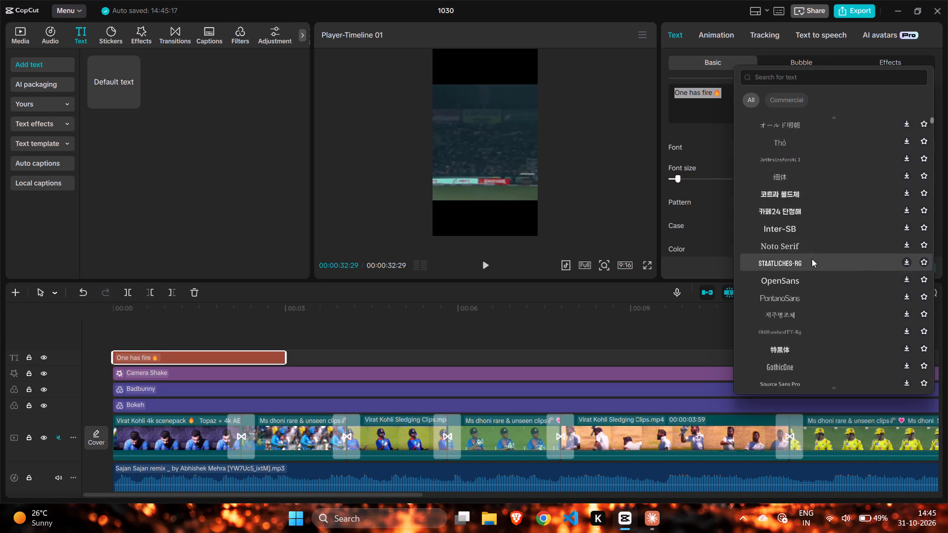
scroll(812, 259, down, 1)
scroll(812, 259, up, 11)
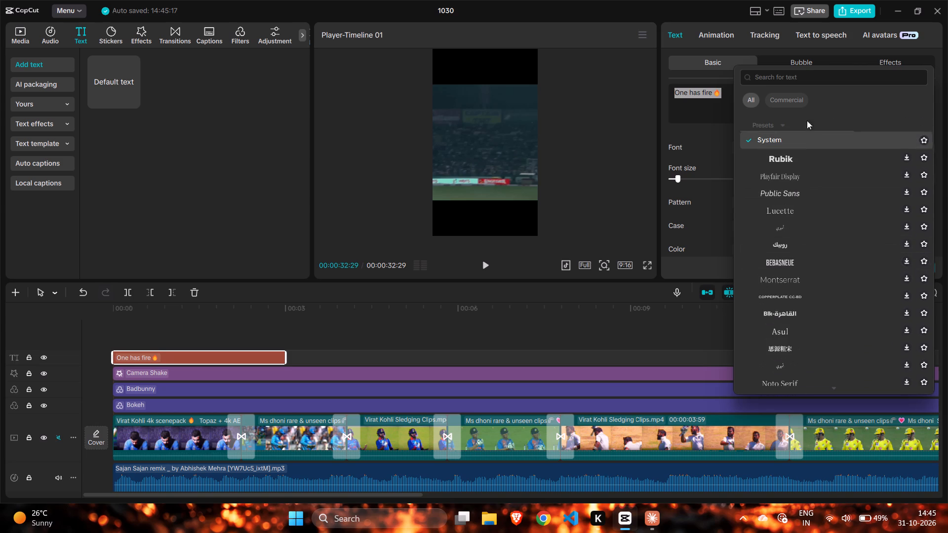
click(780, 73)
key(c)
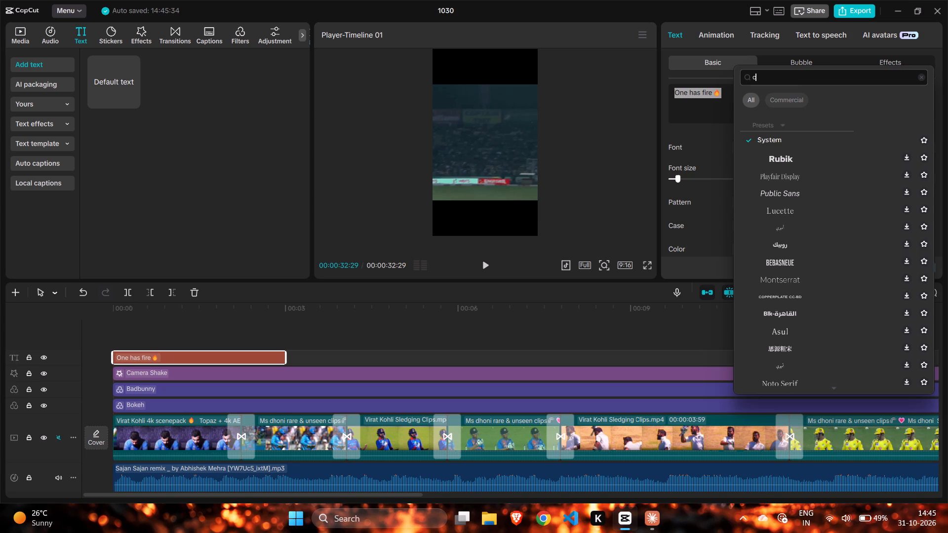
text(oop)
key(Return)
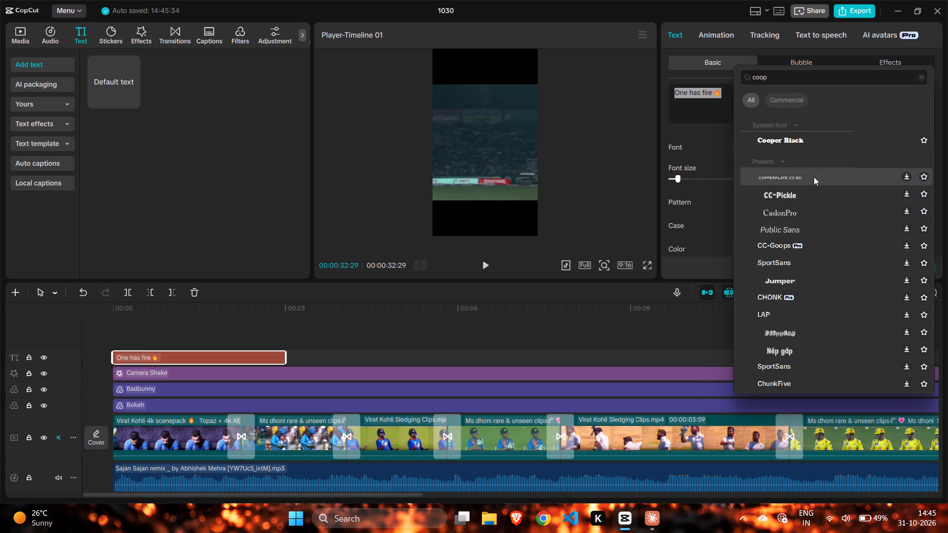
click(796, 185)
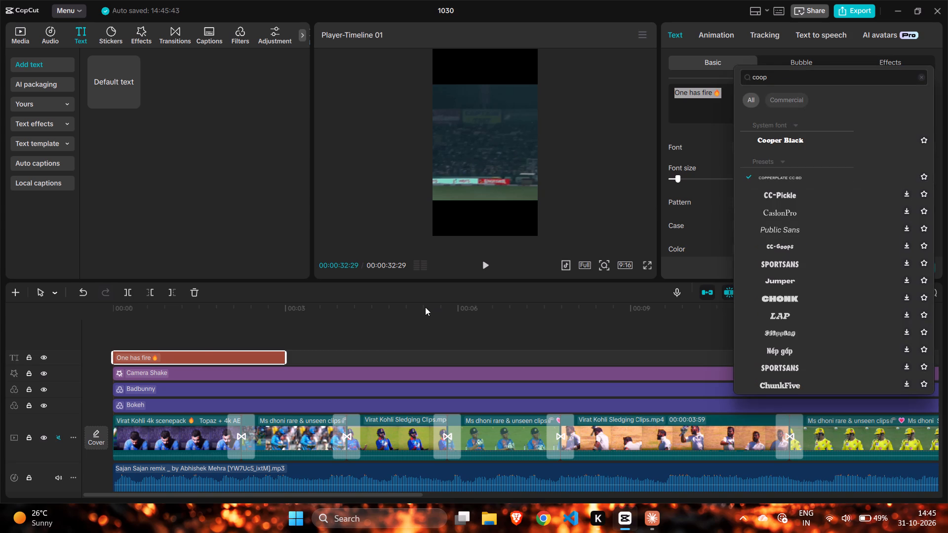
Show the "One has fire" caption in the preview at about 00:00:01:35 and scale it down to roughly three quarters.
click(204, 344)
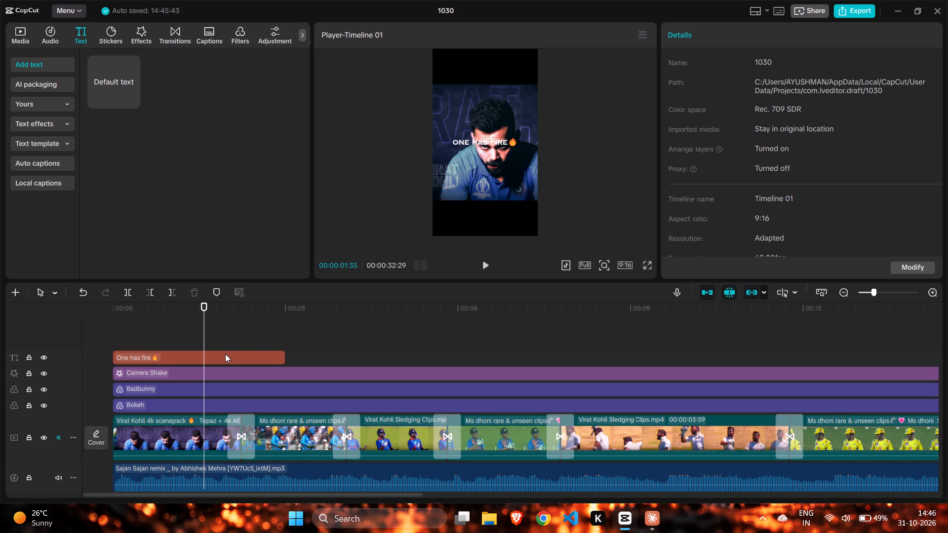
click(481, 141)
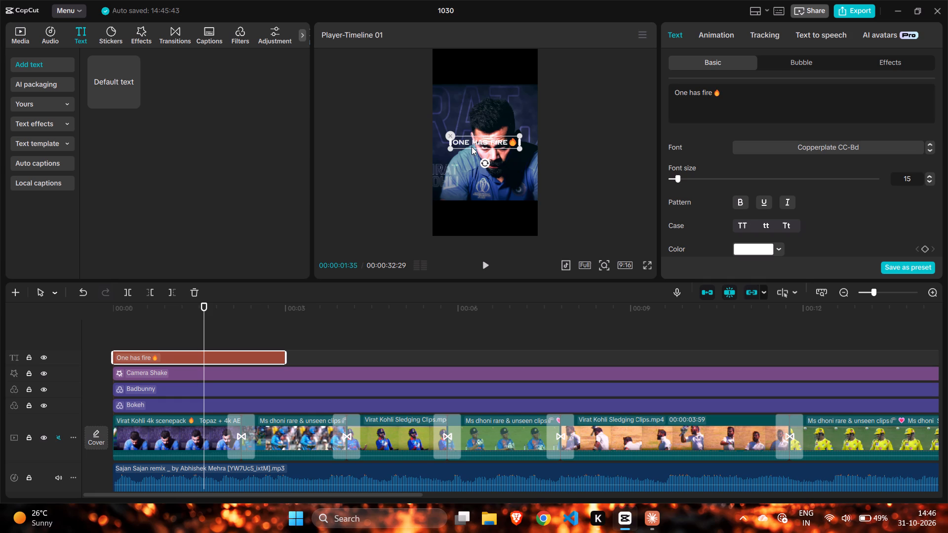
drag(515, 146, 503, 143)
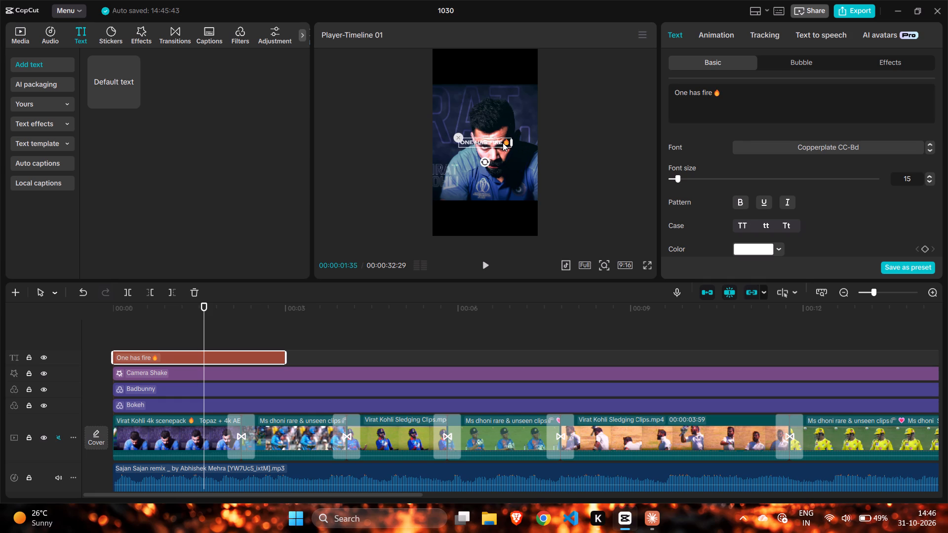
Move the caption down onto the lower part of the picture, over the player's chest, keeping it horizontally centred.
drag(481, 140, 481, 160)
drag(477, 139, 477, 141)
drag(477, 141, 479, 181)
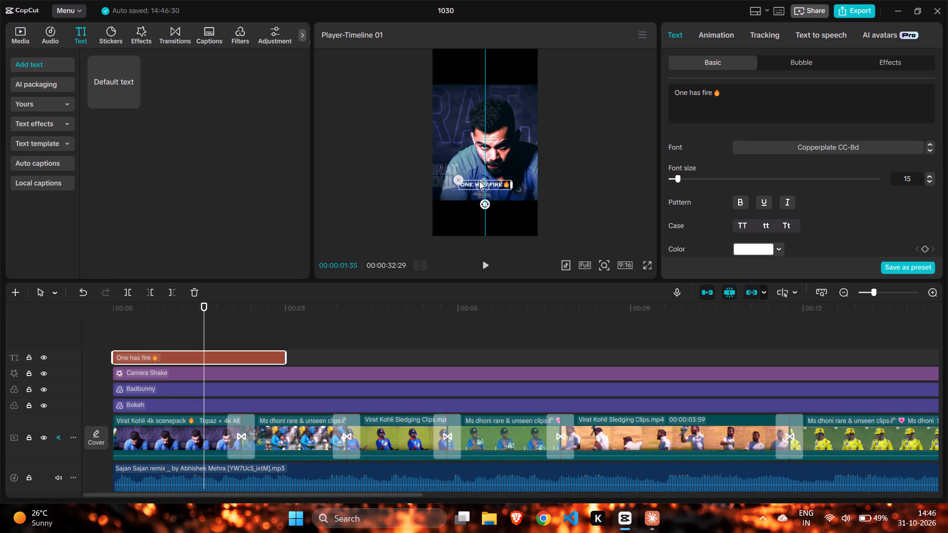
drag(479, 181, 479, 176)
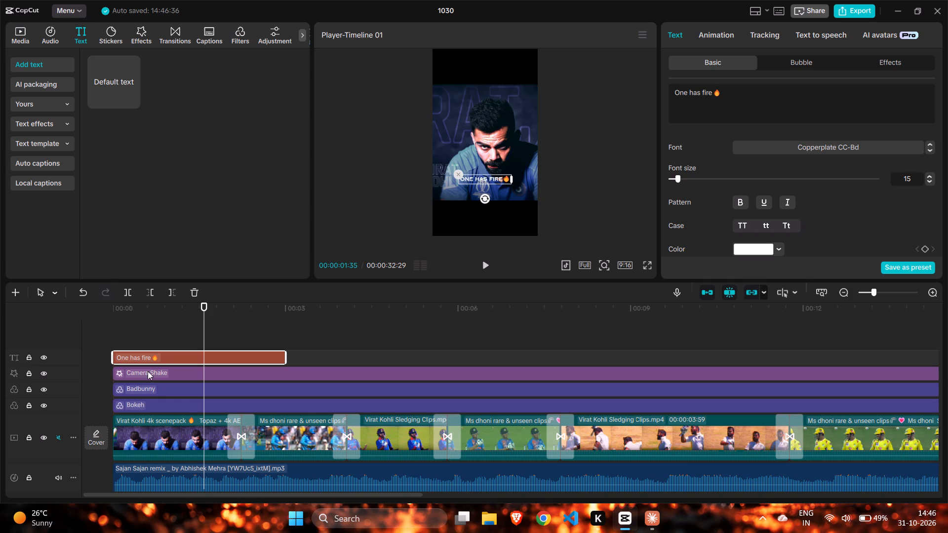
Trim the end of the "One has fire" text clip to 00:00:02:14, at the first transition between the video clips.
click(123, 332)
drag(123, 332, 95, 334)
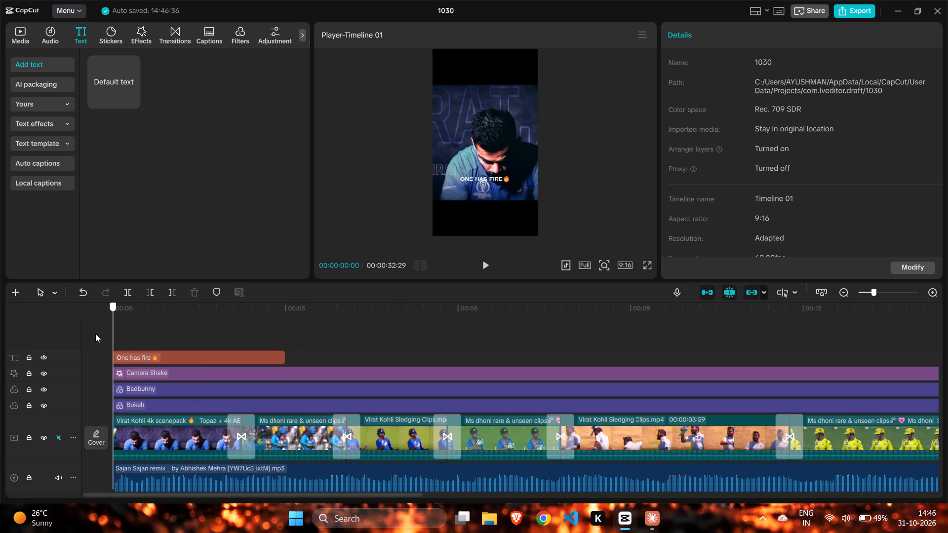
drag(95, 334, 223, 353)
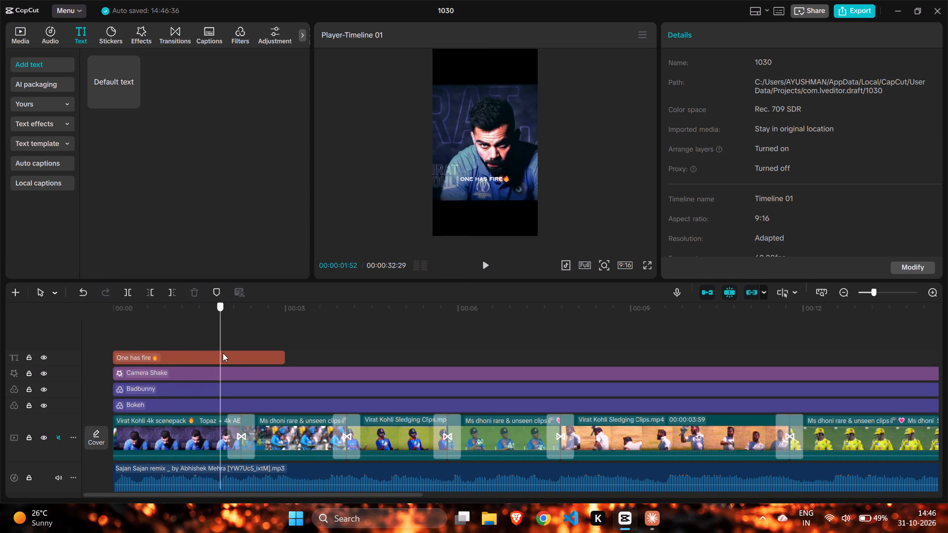
drag(223, 353, 243, 359)
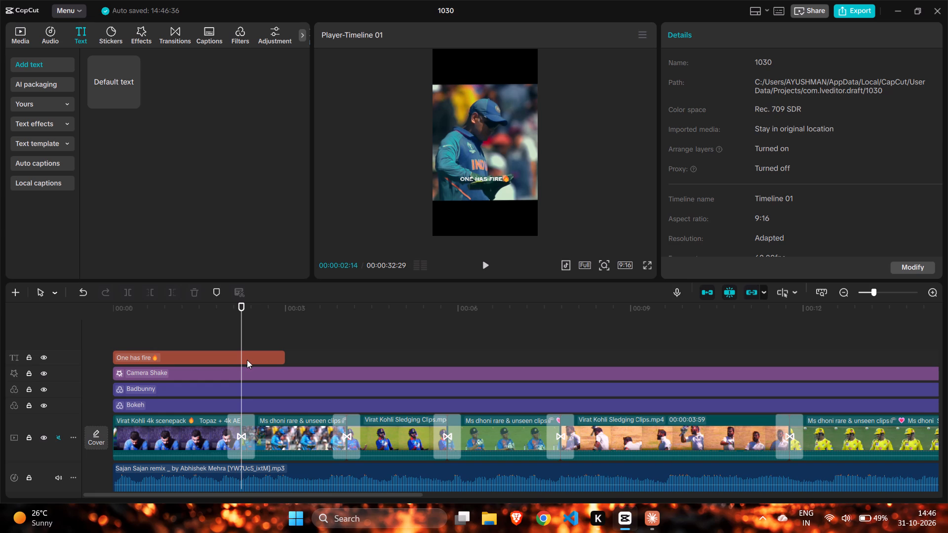
click(247, 360)
drag(285, 356, 280, 355)
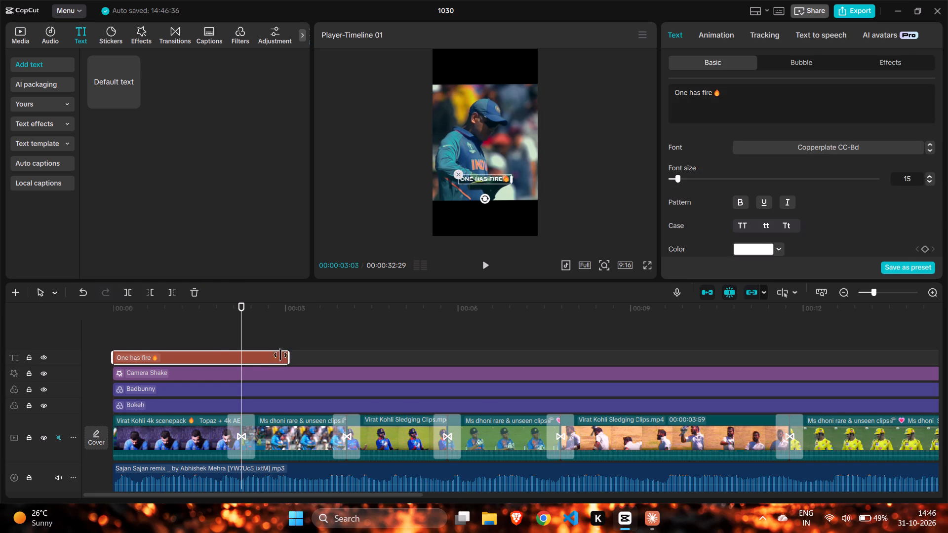
drag(280, 355, 237, 352)
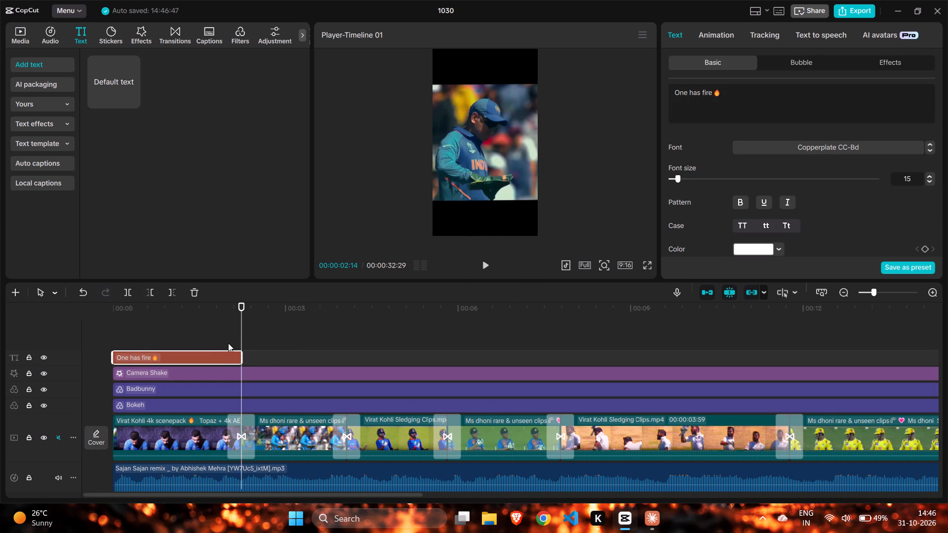
Scrub back through the trimmed caption and return the playhead to the start of the timeline.
click(227, 341)
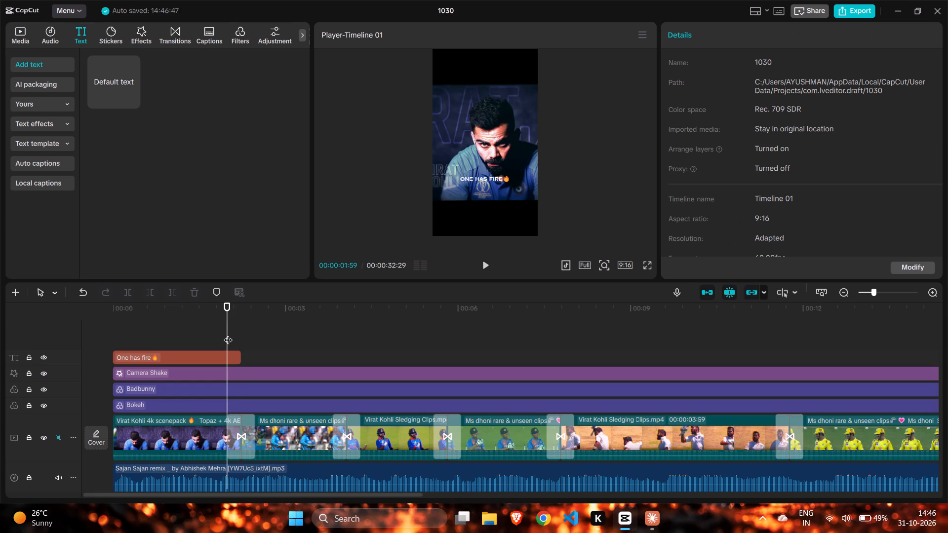
drag(228, 334, 117, 337)
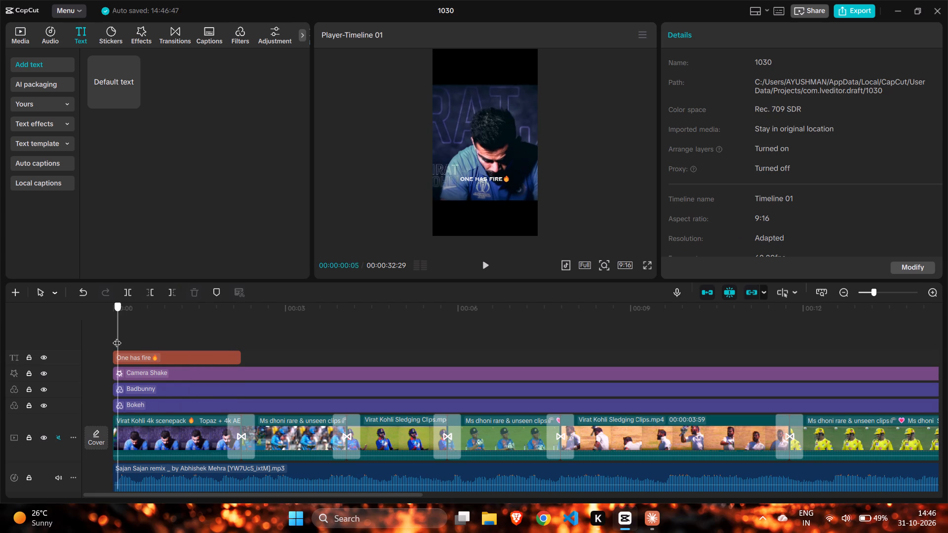
drag(117, 337, 118, 326)
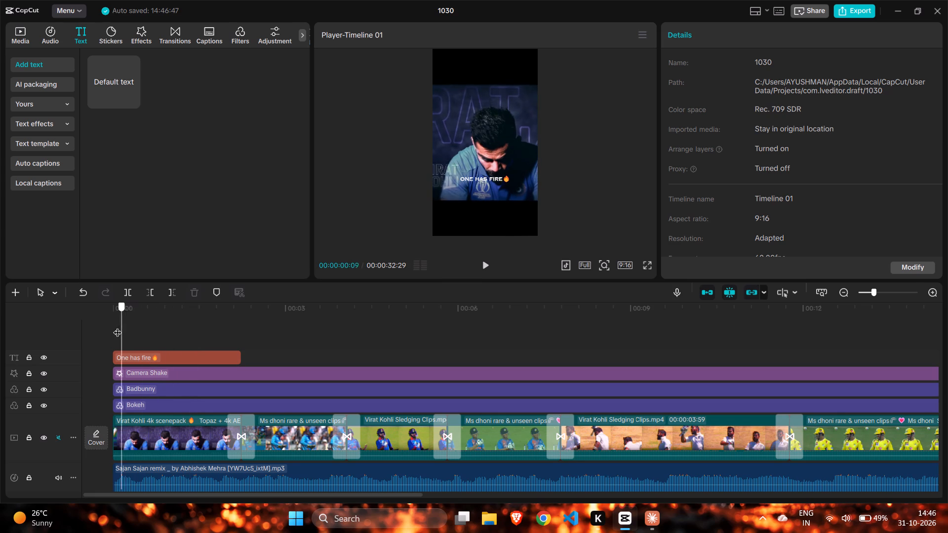
drag(118, 326, 68, 340)
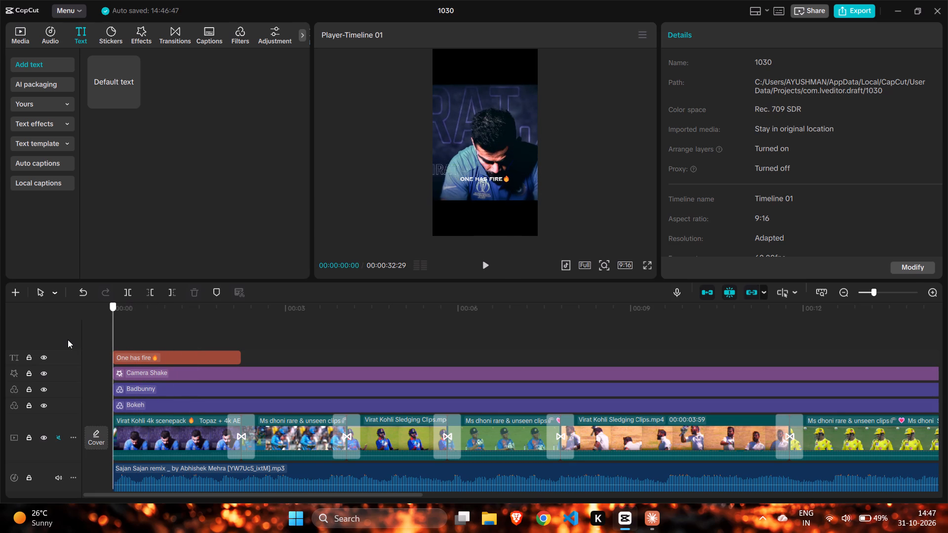
drag(68, 340, 67, 340)
Colour only the word "One" in the "One has fire" caption yellow, F0FF00.
click(125, 356)
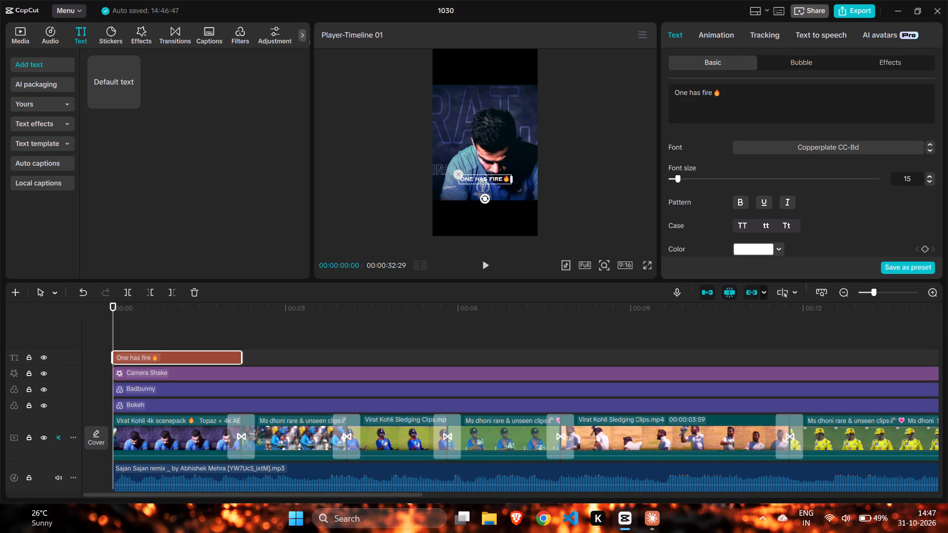
drag(675, 92, 688, 93)
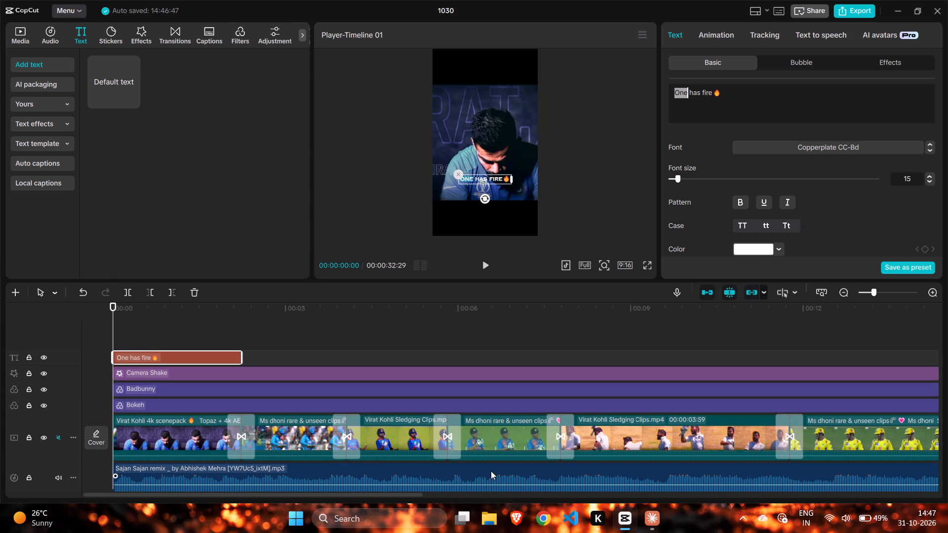
scroll(788, 205, down, 1)
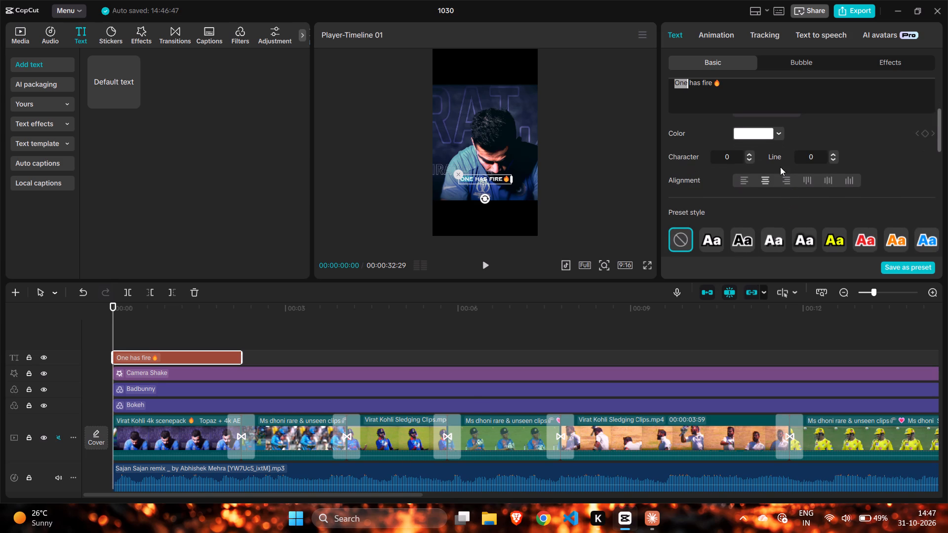
click(777, 134)
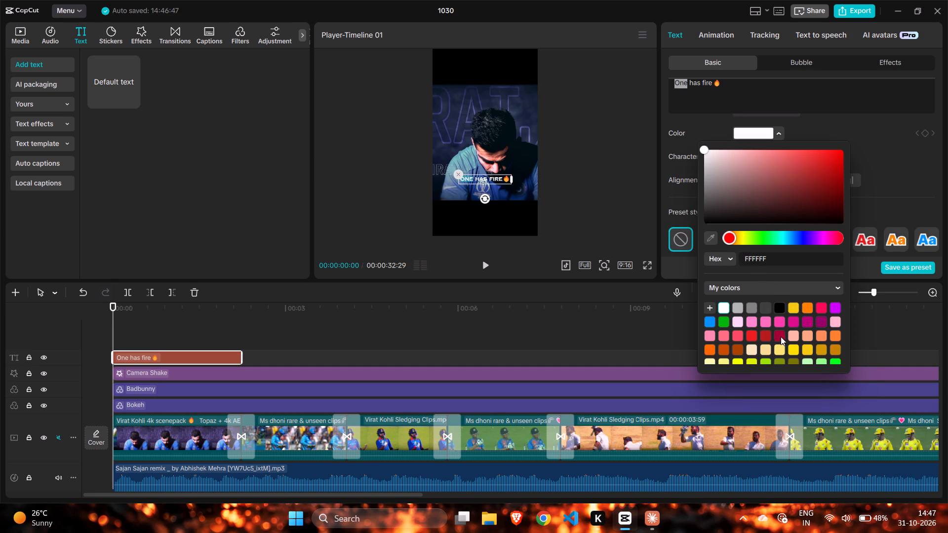
scroll(782, 338, down, 1)
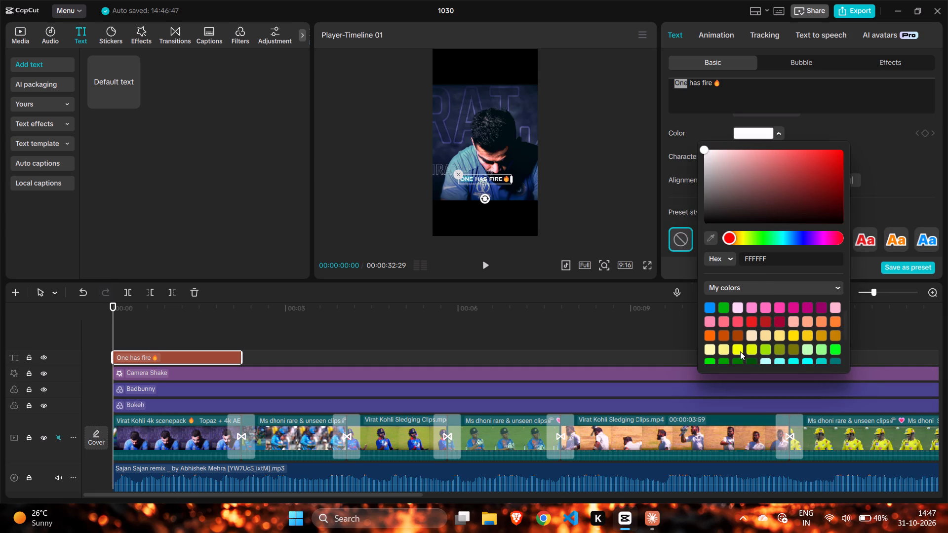
click(741, 350)
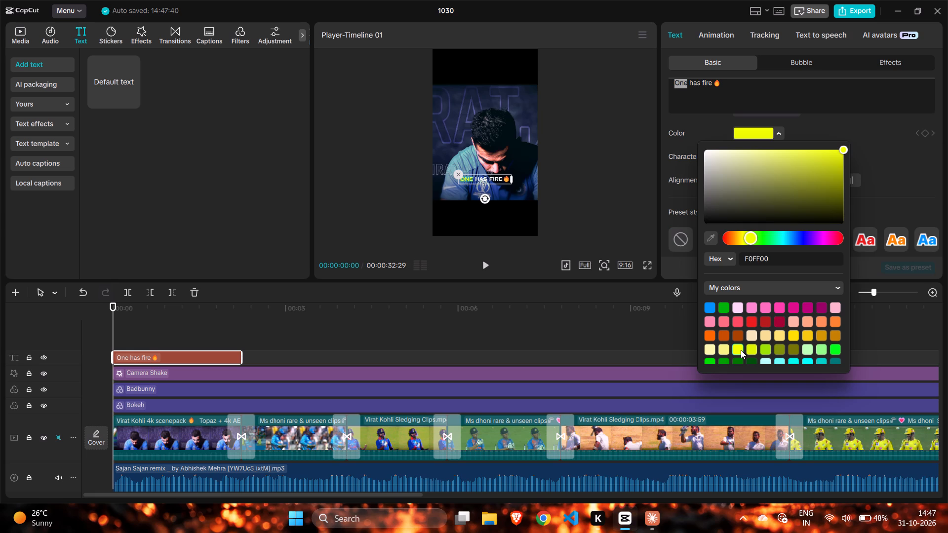
click(741, 350)
Select the word "fire" in the caption and open its text colour for editing.
drag(700, 83, 711, 87)
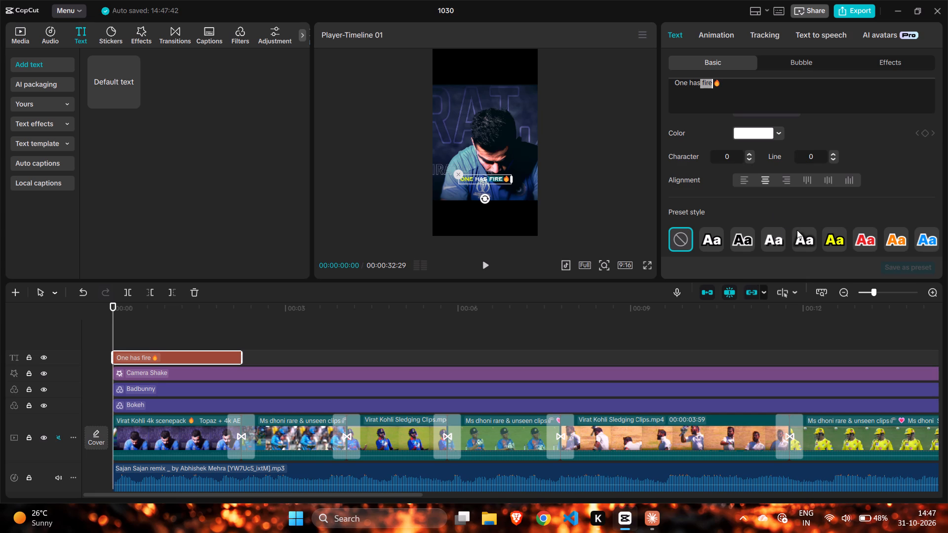
click(776, 133)
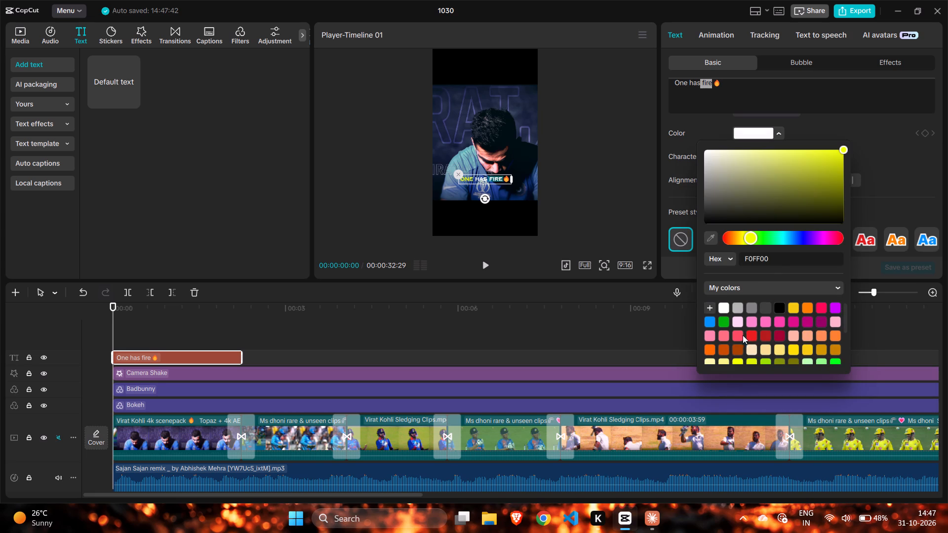
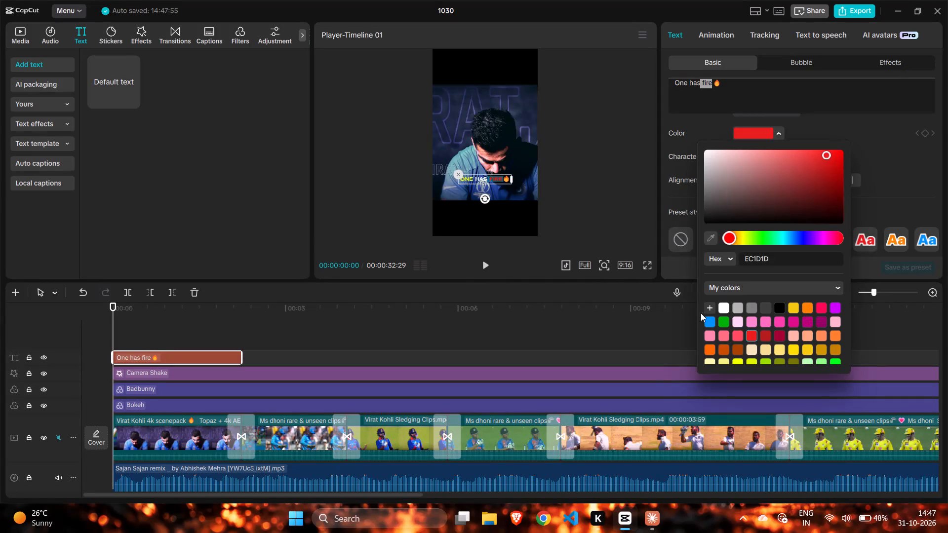
Add a black stroke with thickness 30 to the whole "One has fire" caption text.
click(754, 82)
drag(754, 82, 684, 82)
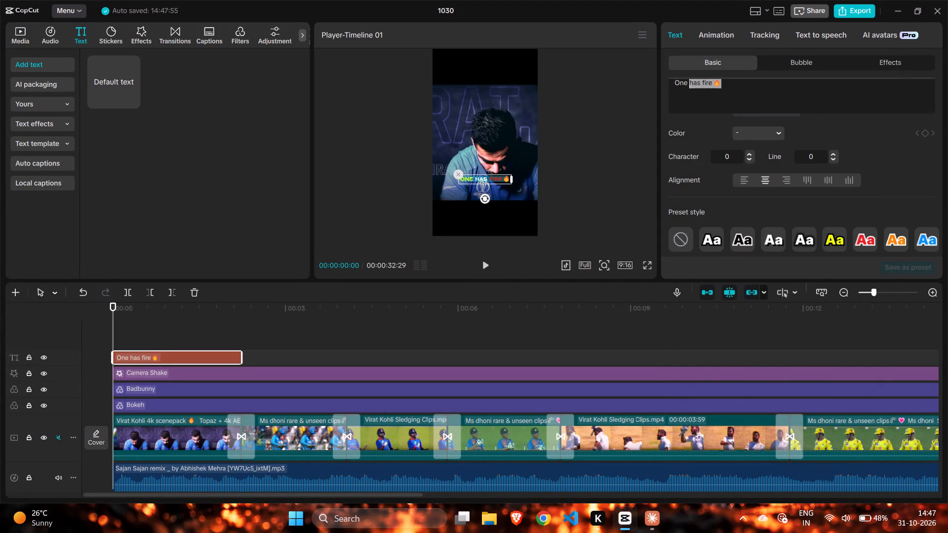
drag(684, 82, 677, 81)
scroll(744, 242, down, 1)
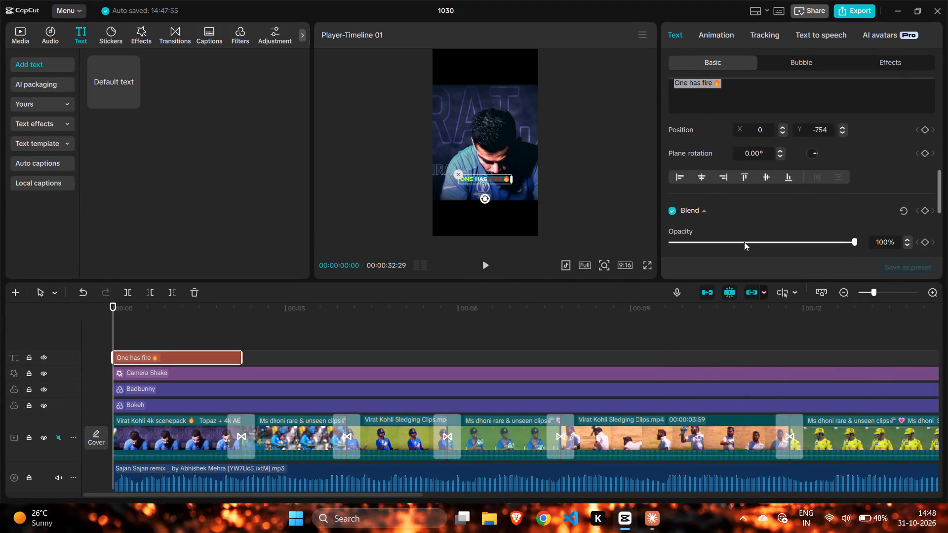
scroll(744, 242, down, 1)
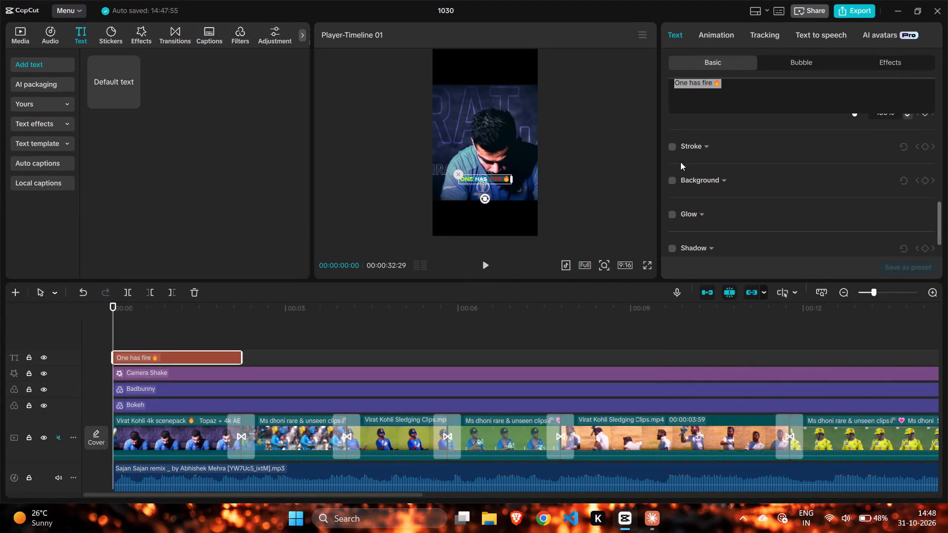
click(673, 144)
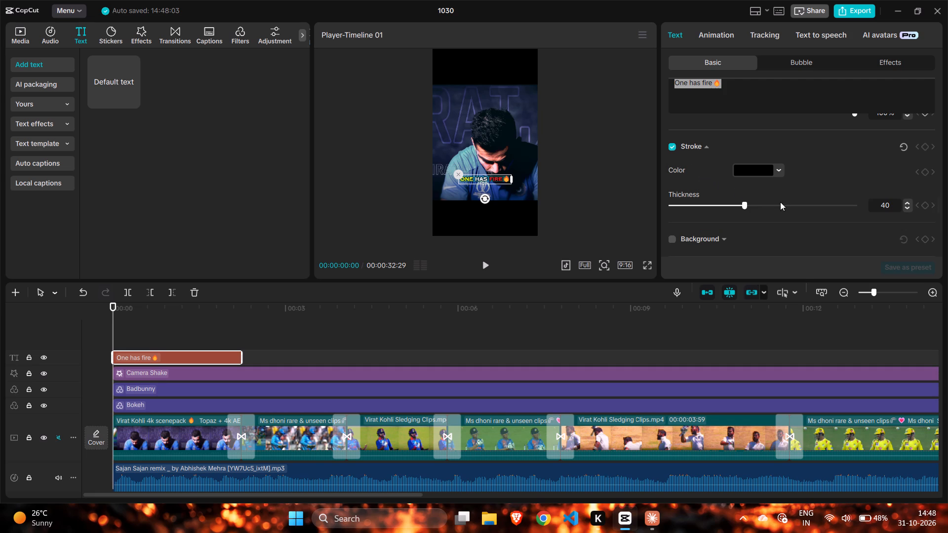
triple_click(904, 206)
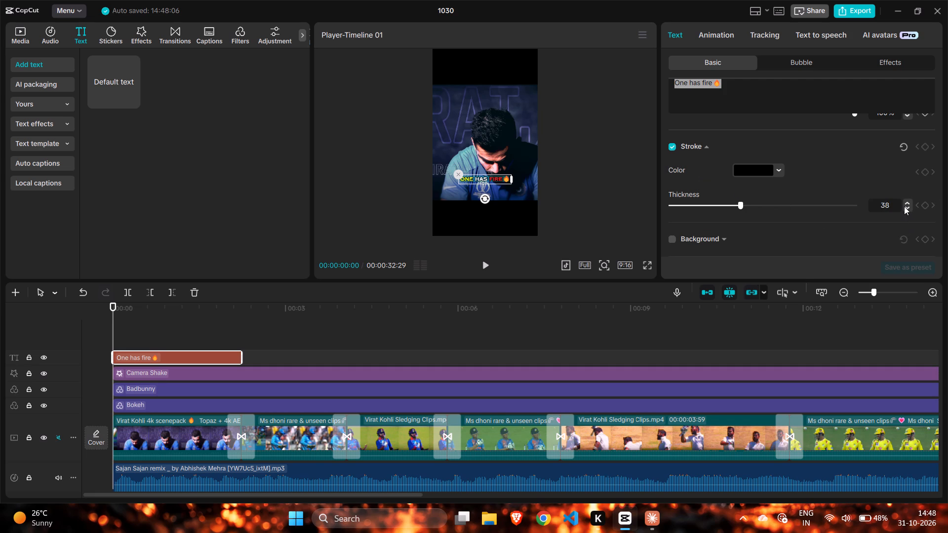
triple_click(904, 206)
triple_click(904, 206)
click(904, 206)
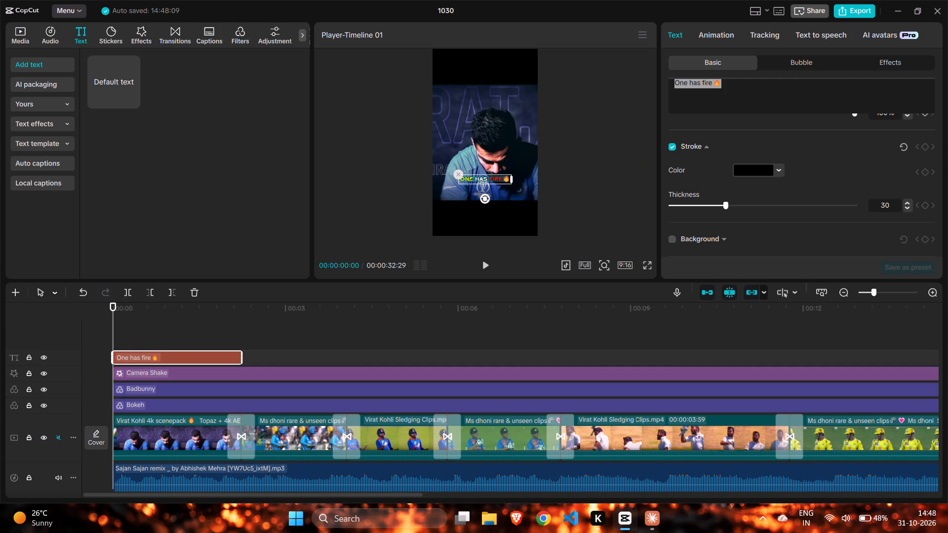
click(754, 105)
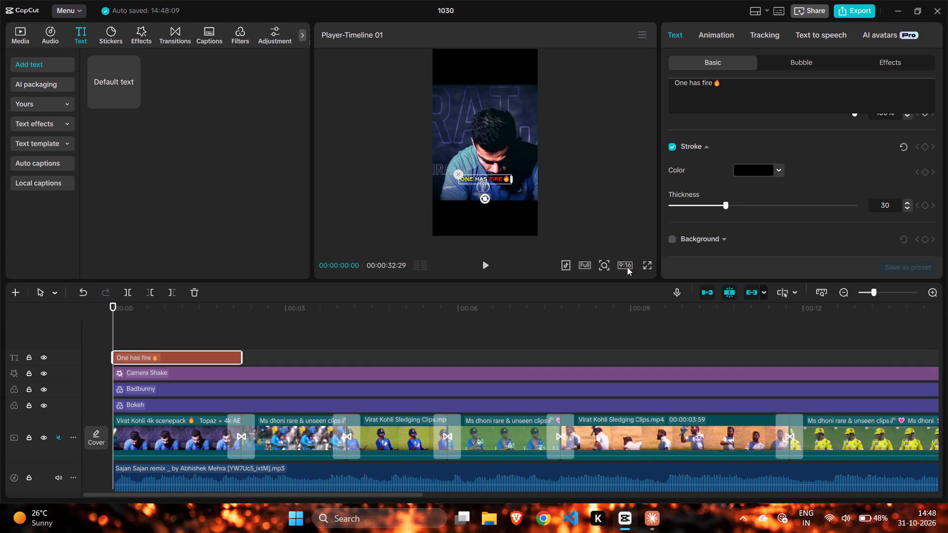
Play the edit full screen from the start to check the outlined caption, and stop playback back in the editor.
click(650, 264)
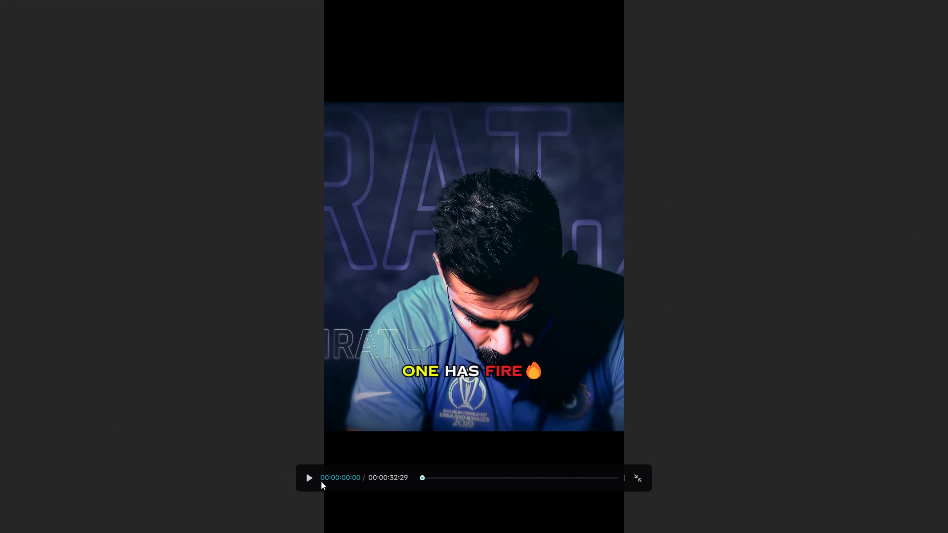
click(306, 476)
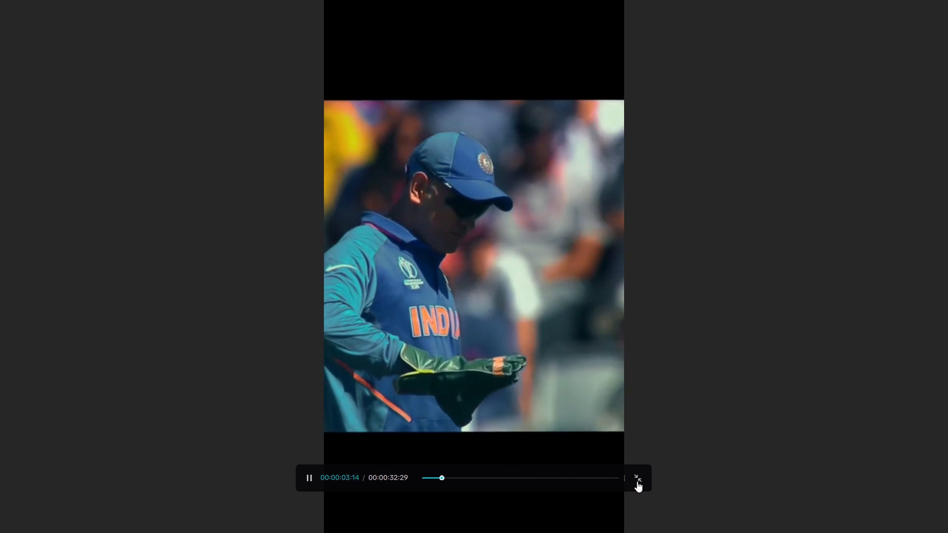
click(637, 481)
click(199, 334)
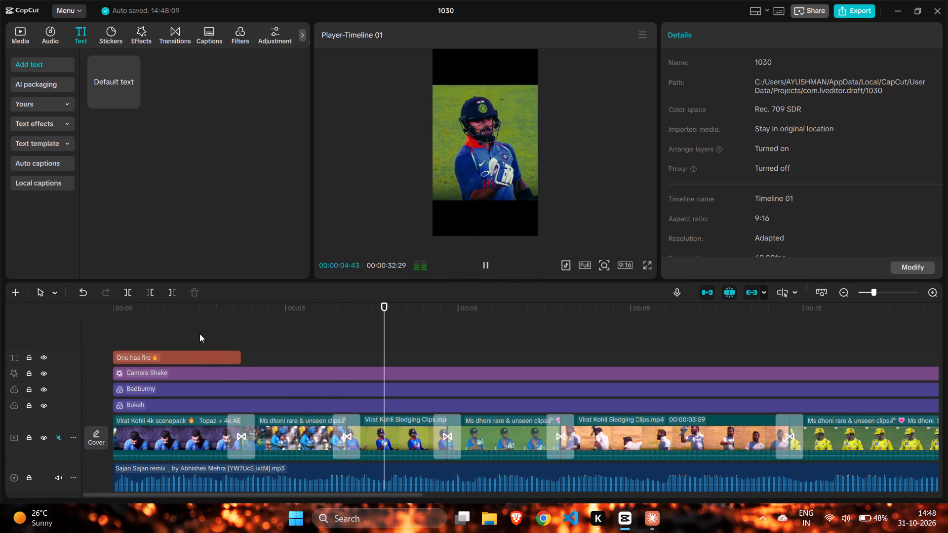
click(204, 357)
click(256, 326)
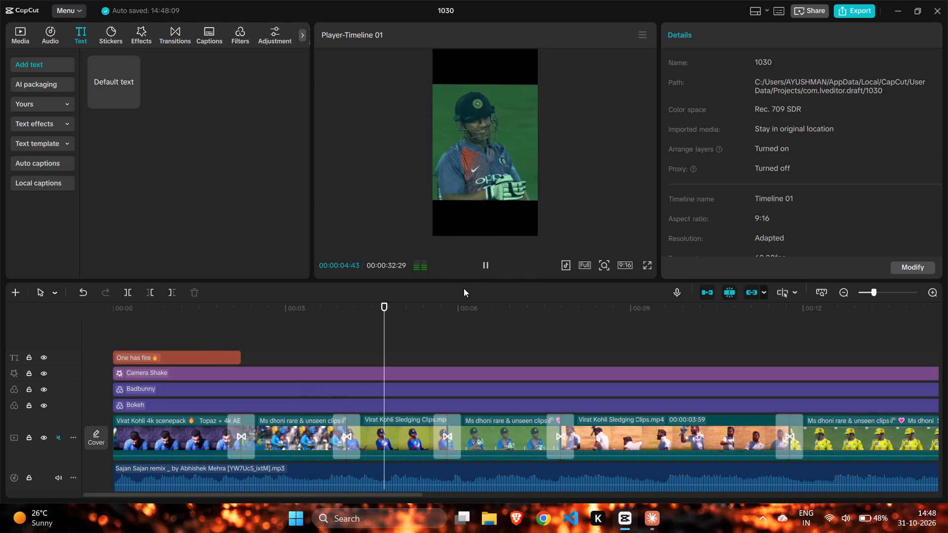
triple_click(488, 265)
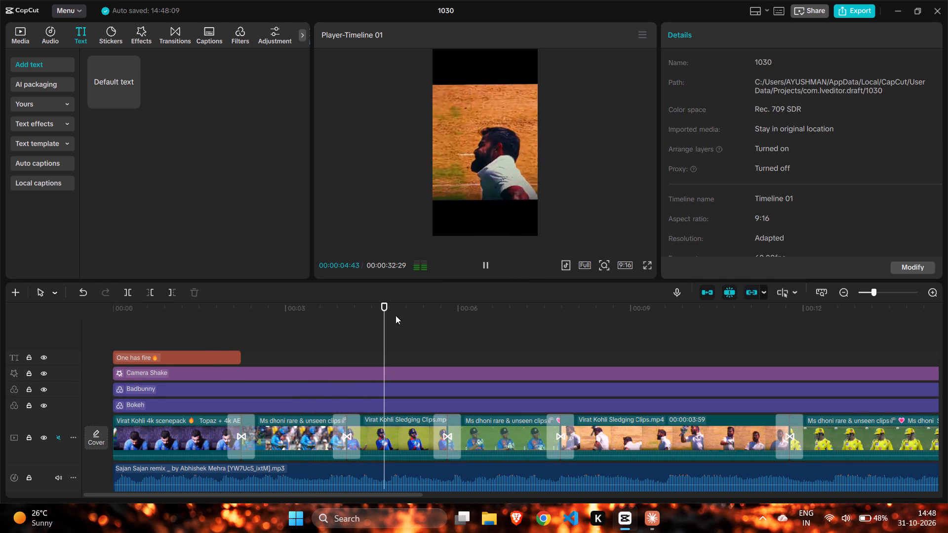
scroll(530, 311, down, 5)
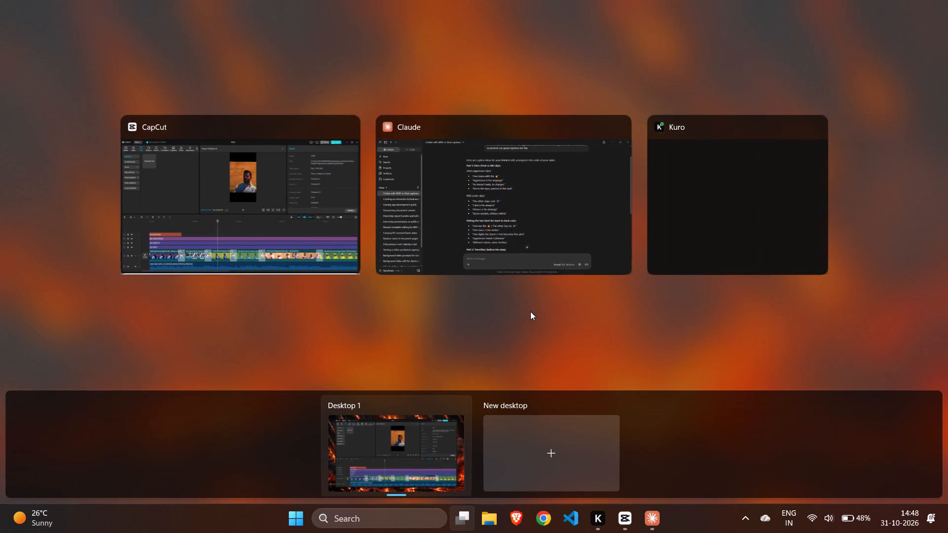
click(290, 228)
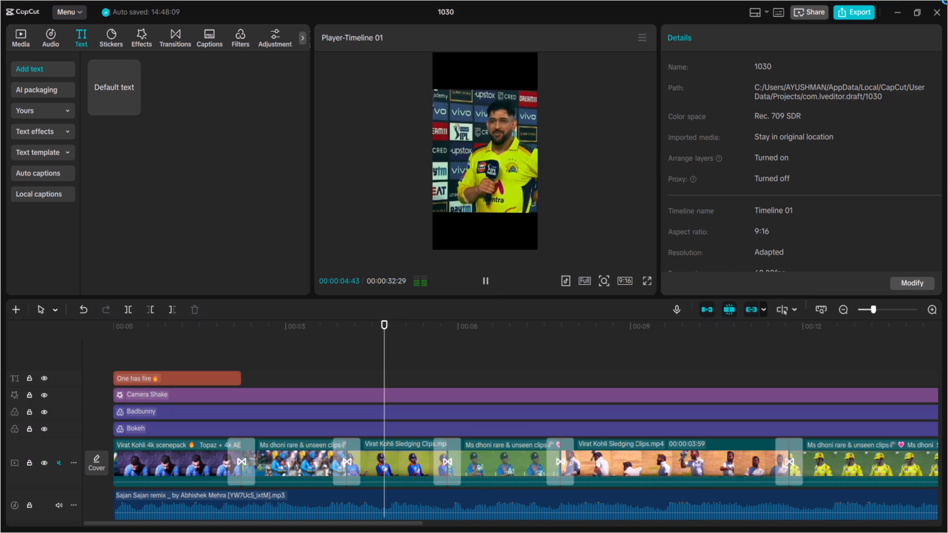
scroll(613, 141, down, 20)
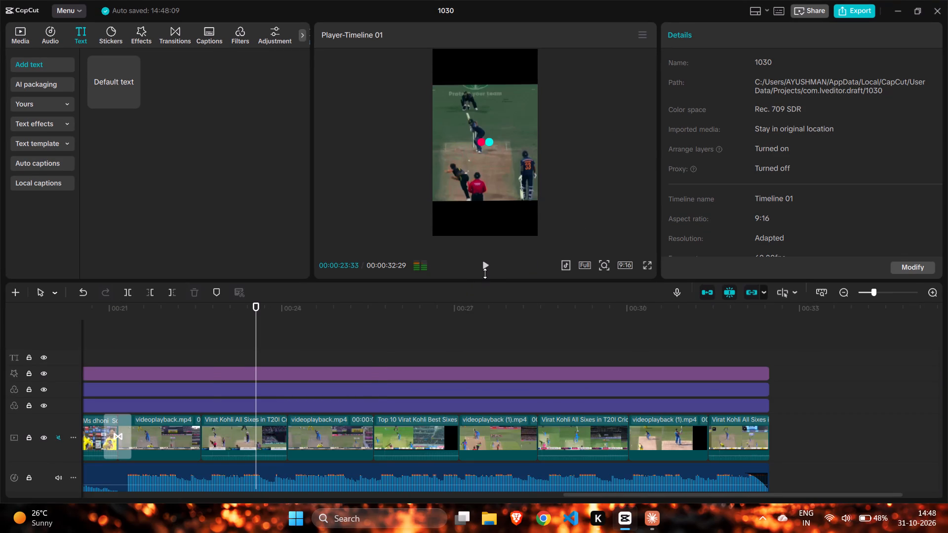
Return the playhead to 00:00:00:22 and set the "One has fire" caption's font size to 13.
scroll(158, 343, right, 10)
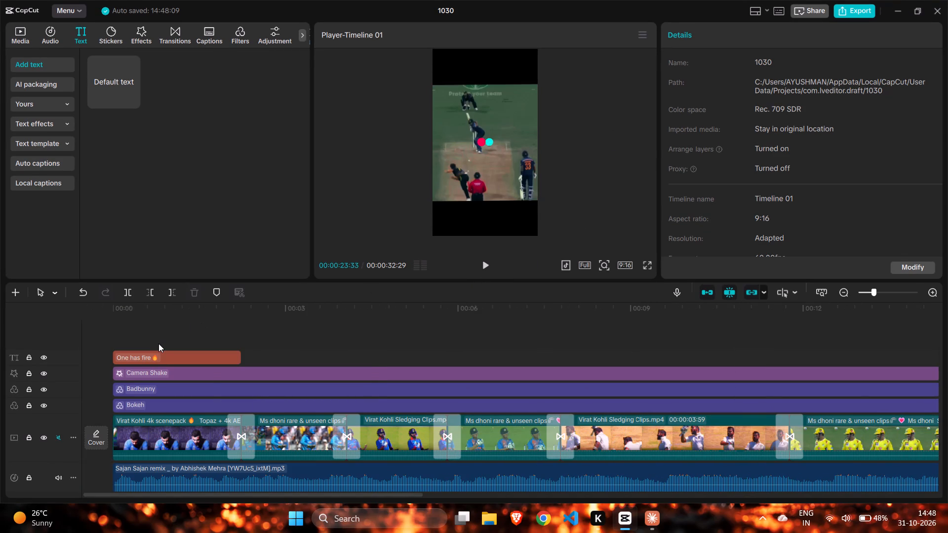
click(189, 335)
drag(189, 335, 124, 326)
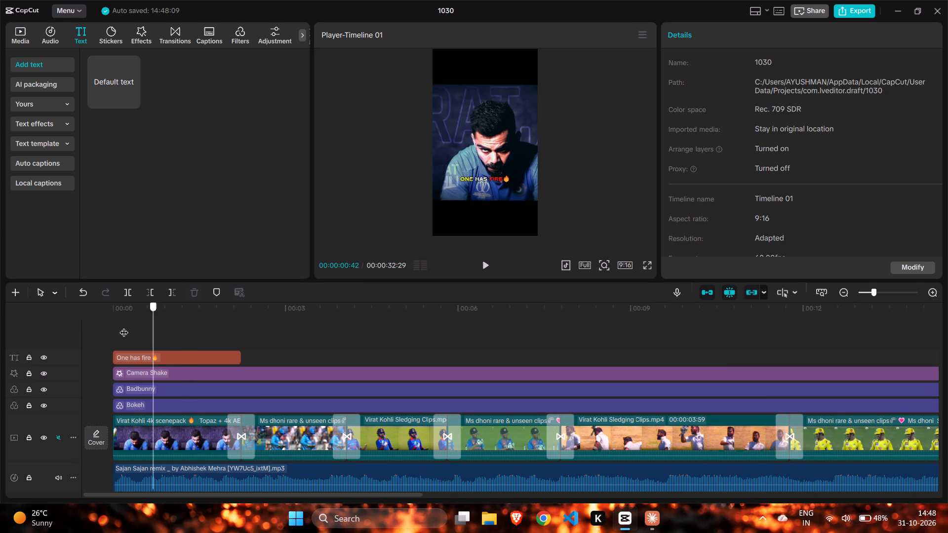
drag(124, 326, 134, 329)
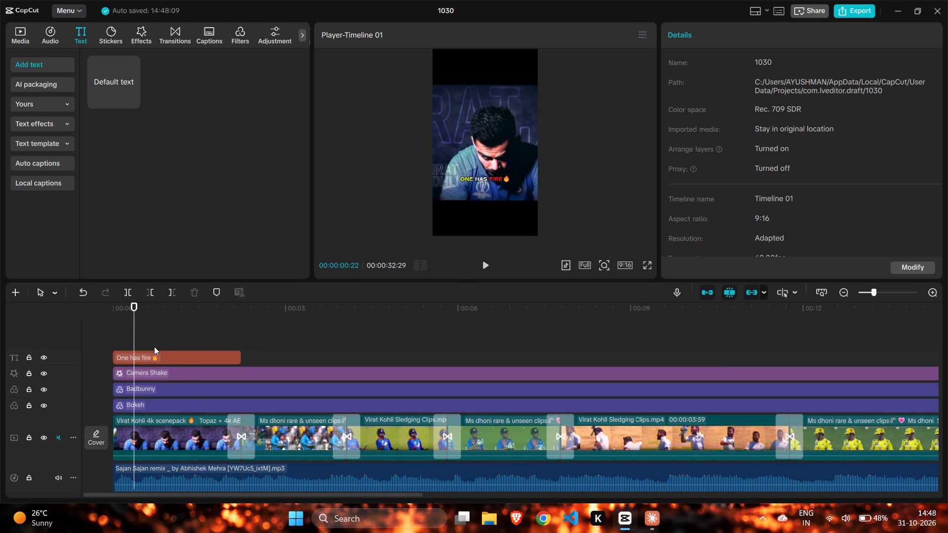
click(167, 356)
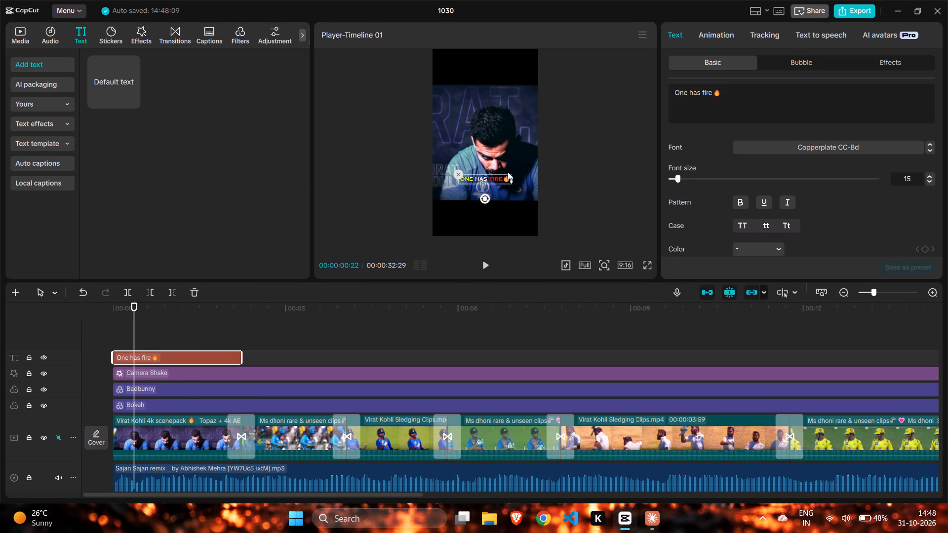
ctrl+scroll(481, 241, up, 4)
click(928, 181)
click(928, 181)
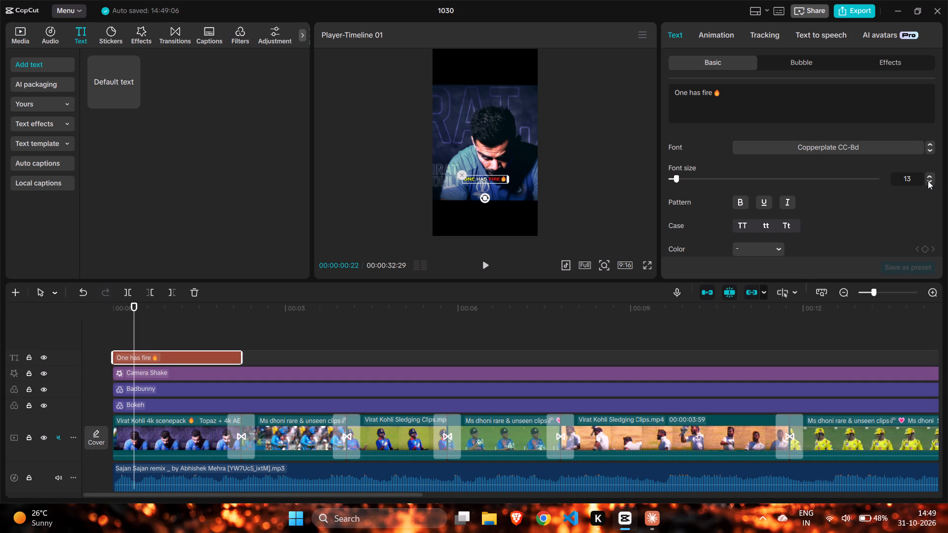
click(482, 181)
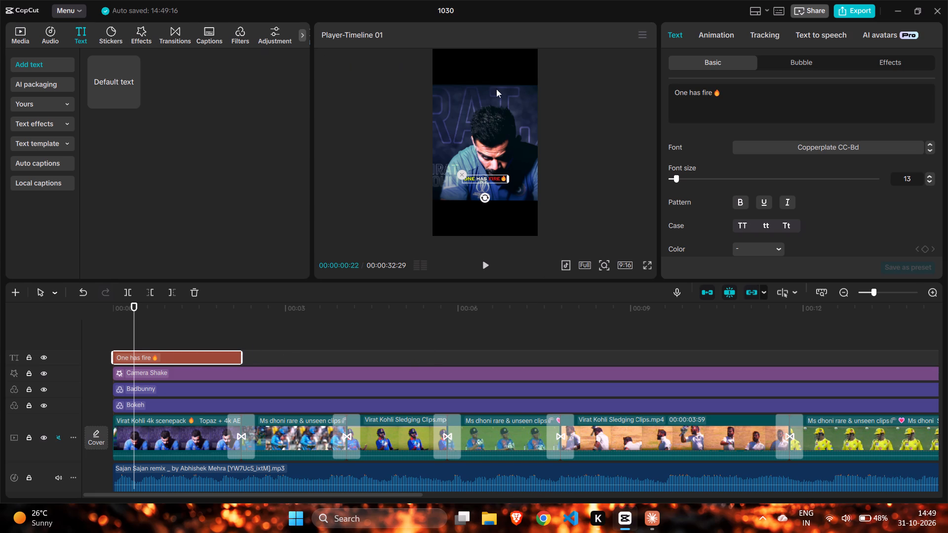
Apply the Fade Out exit animation to the "One has fire" caption with a duration of 0.2 s.
click(711, 32)
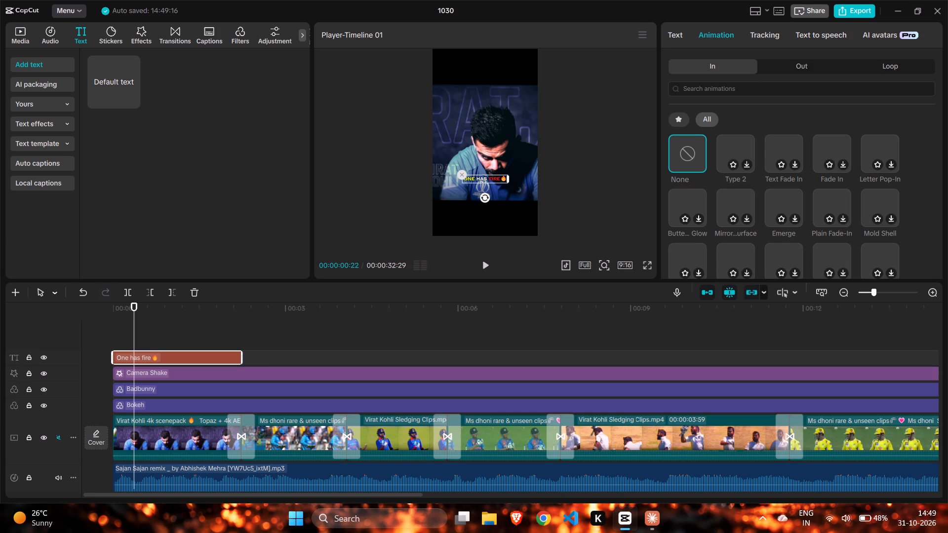
click(769, 62)
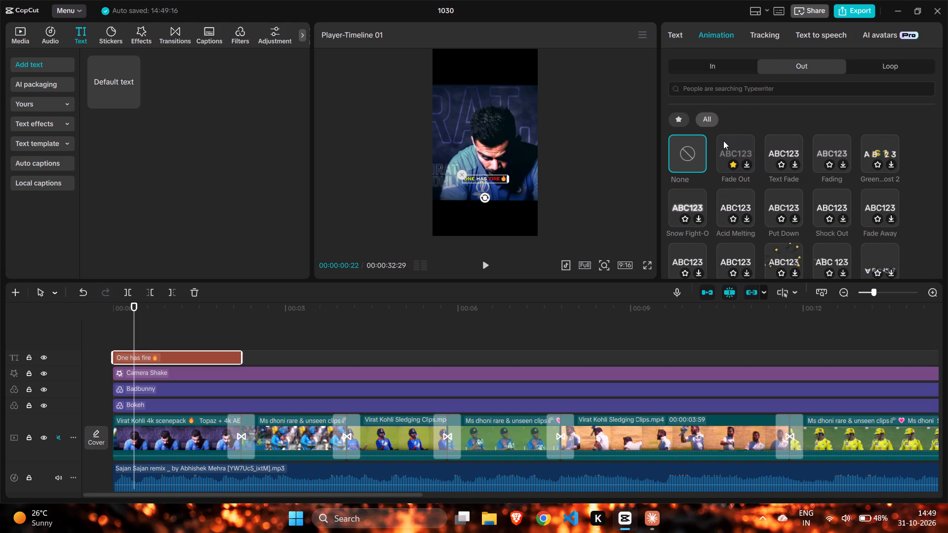
click(733, 147)
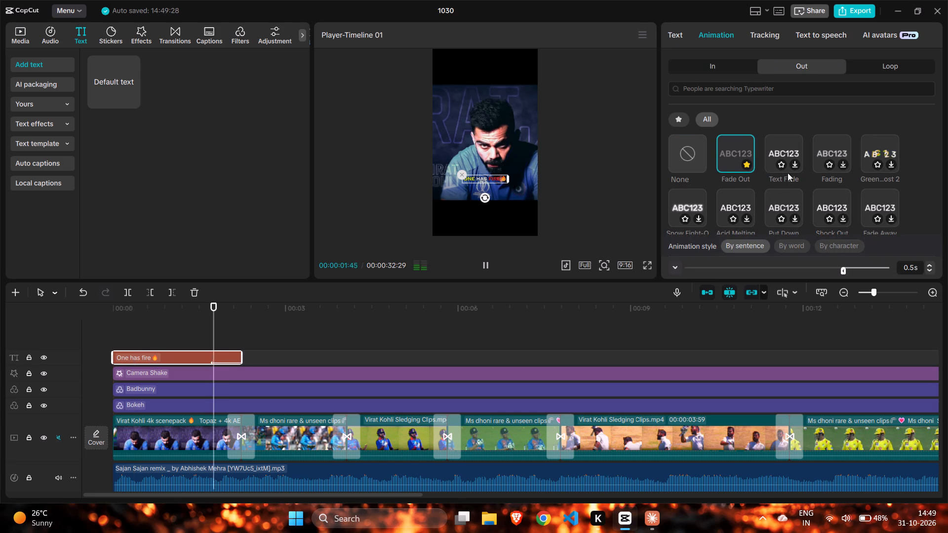
double_click(926, 268)
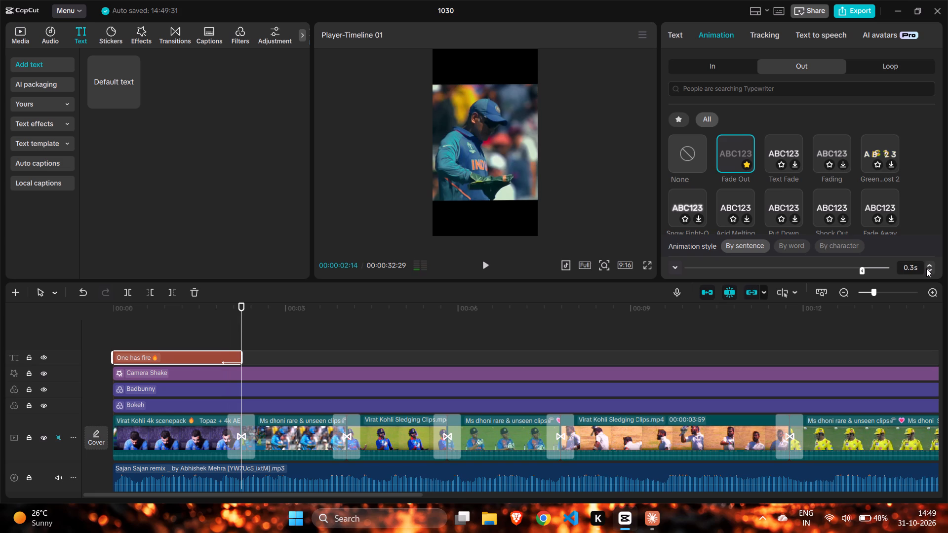
click(926, 268)
Duplicate the "One has fire" caption at 00:00:02:14 and trim the copy's end to the second transition between the video clips.
key(ctrl+c)
key(ctrl+v)
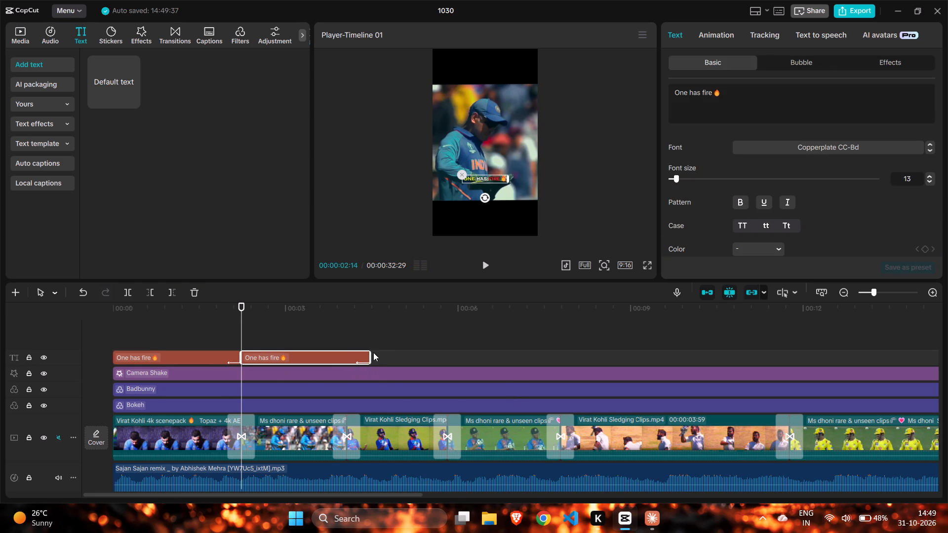
drag(371, 356, 349, 360)
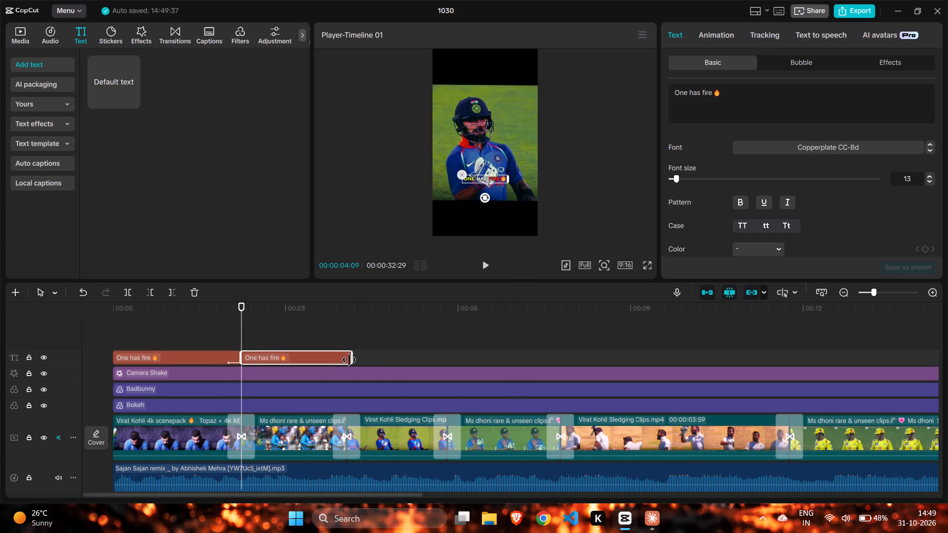
drag(349, 360, 347, 362)
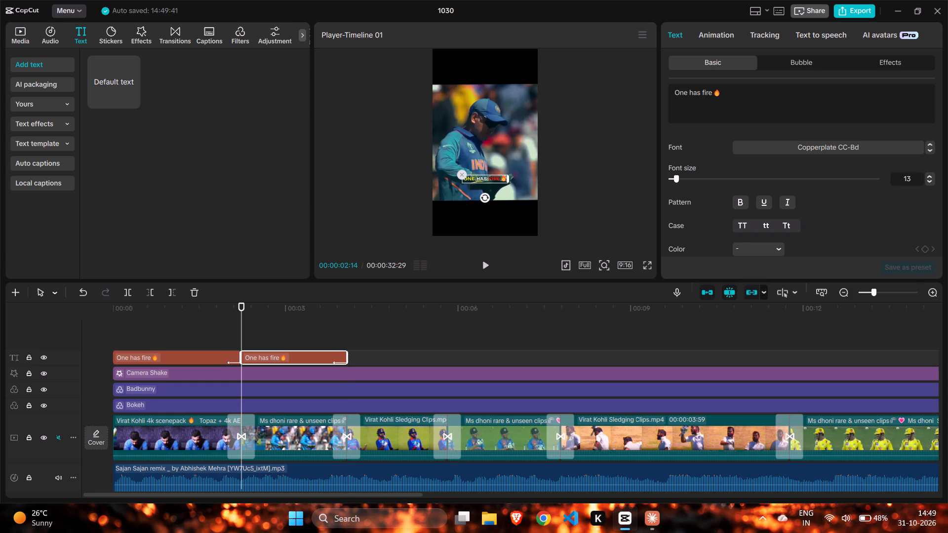
Change the second caption's text to "One has ice" followed by a space and the snowflake emoji.
click(720, 95)
key(BackSpace)
key(BackSpace)
key(BackSpace)
key(BackSpace)
key(BackSpace)
text(ice)
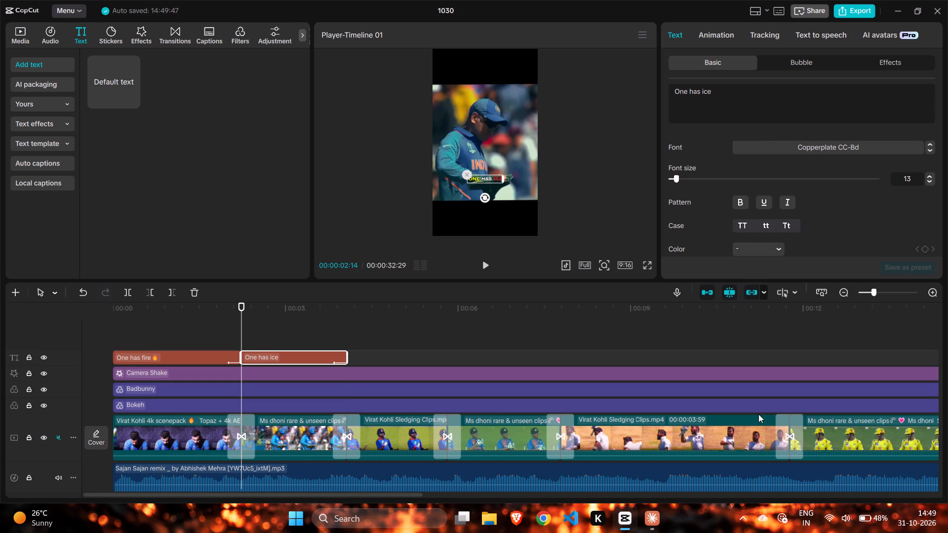
click(781, 515)
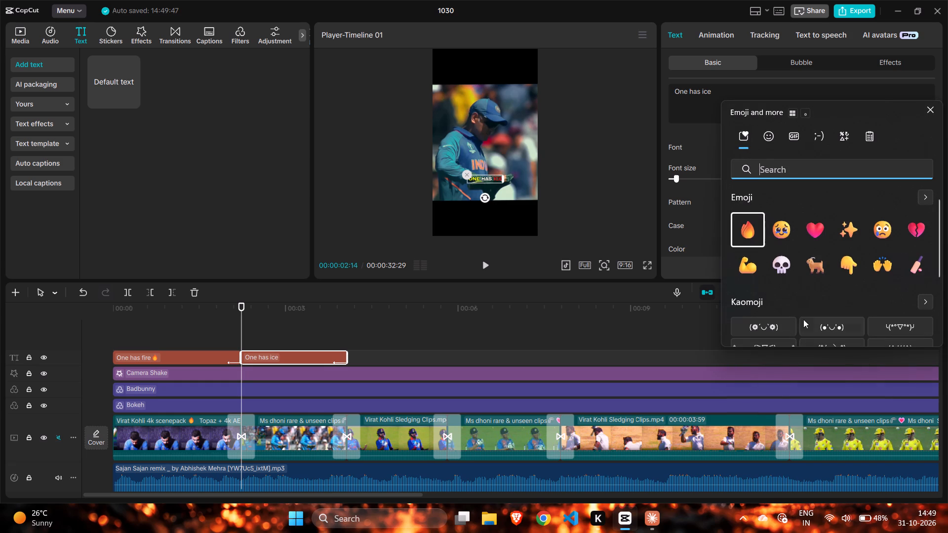
text(ice)
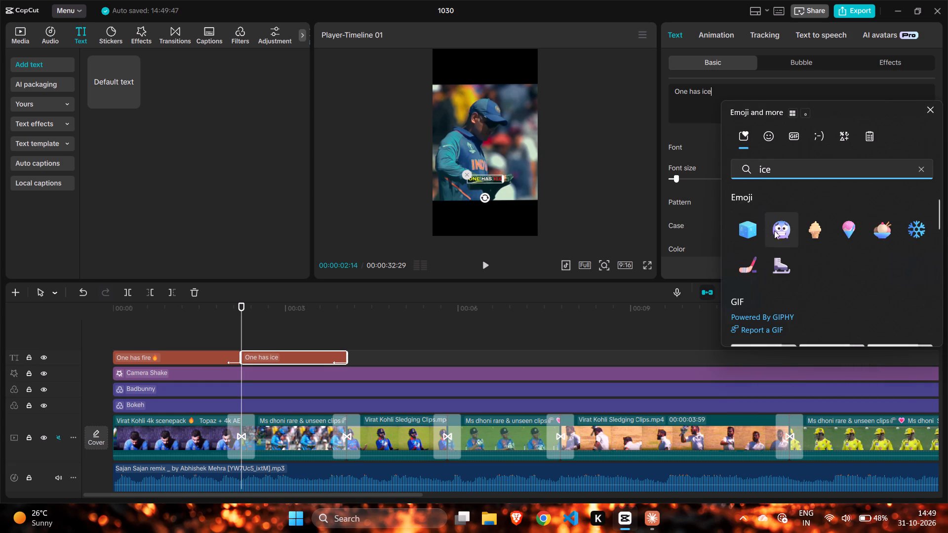
click(928, 239)
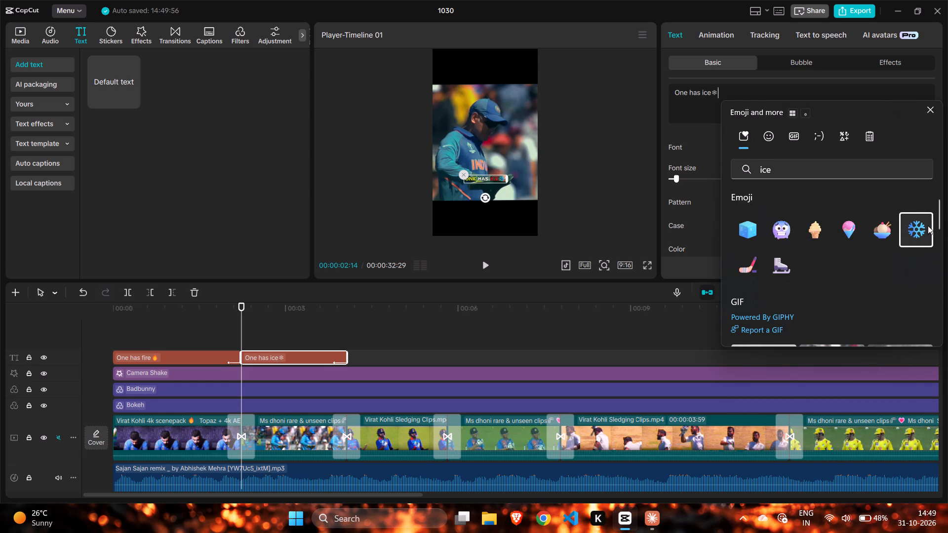
double_click(710, 93)
drag(710, 93, 700, 93)
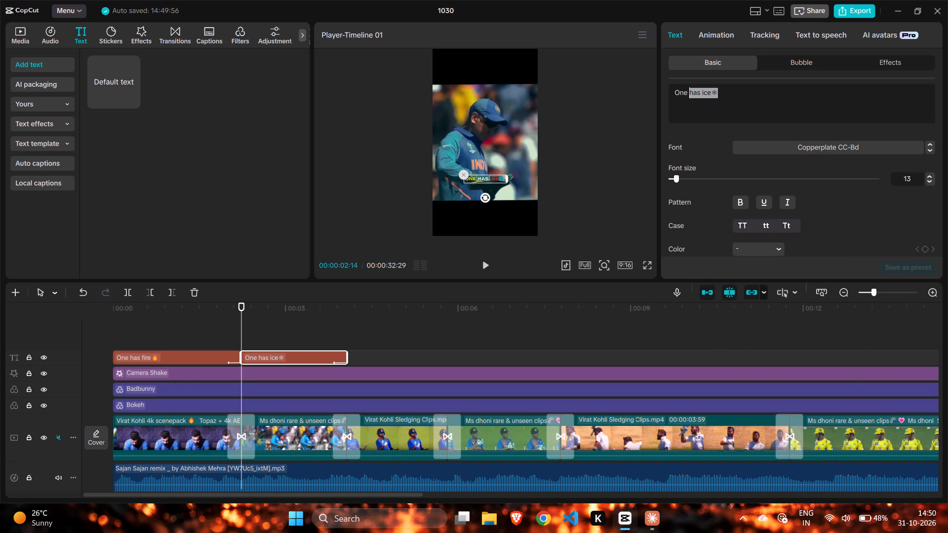
click(712, 91)
key(space)
Colour the word "ice" in the second caption blue, 0090FF.
drag(712, 91, 703, 93)
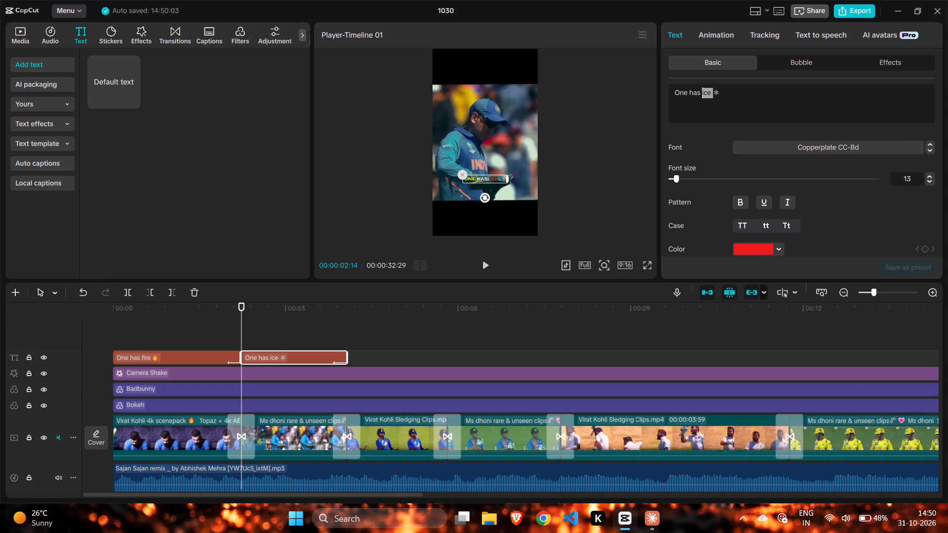
drag(703, 93, 702, 94)
click(779, 243)
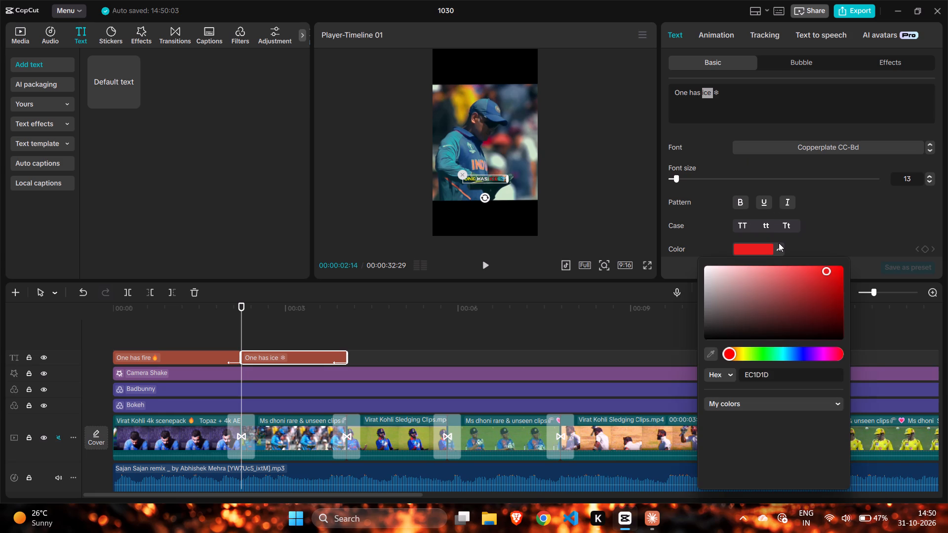
click(711, 439)
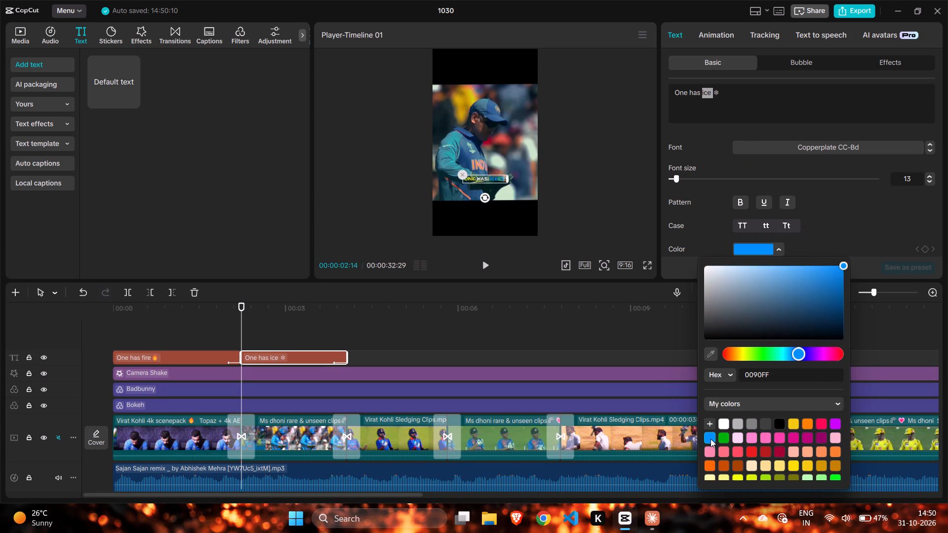
scroll(736, 428, down, 1)
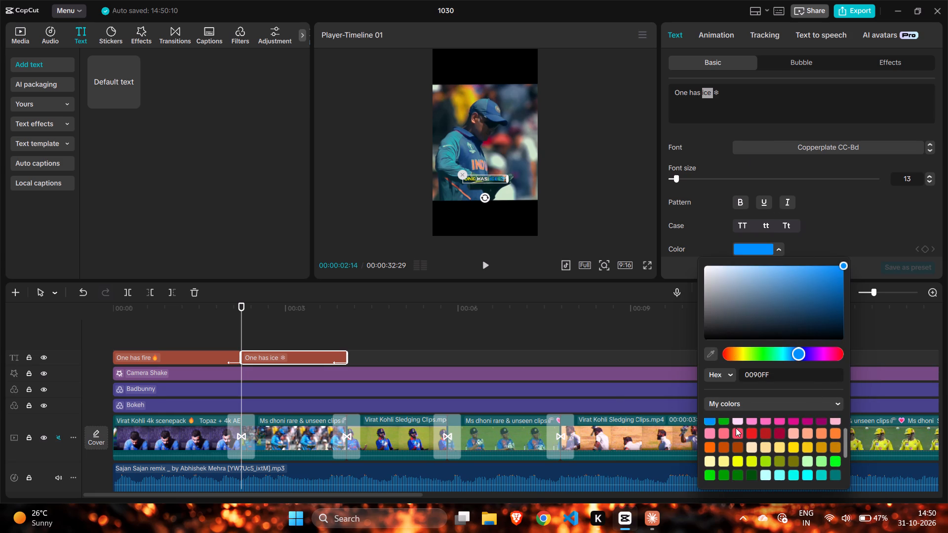
scroll(736, 428, down, 1)
Move the playhead to 00:00:03:22, check the "One has ice" caption full screen, and return to the editor.
click(545, 317)
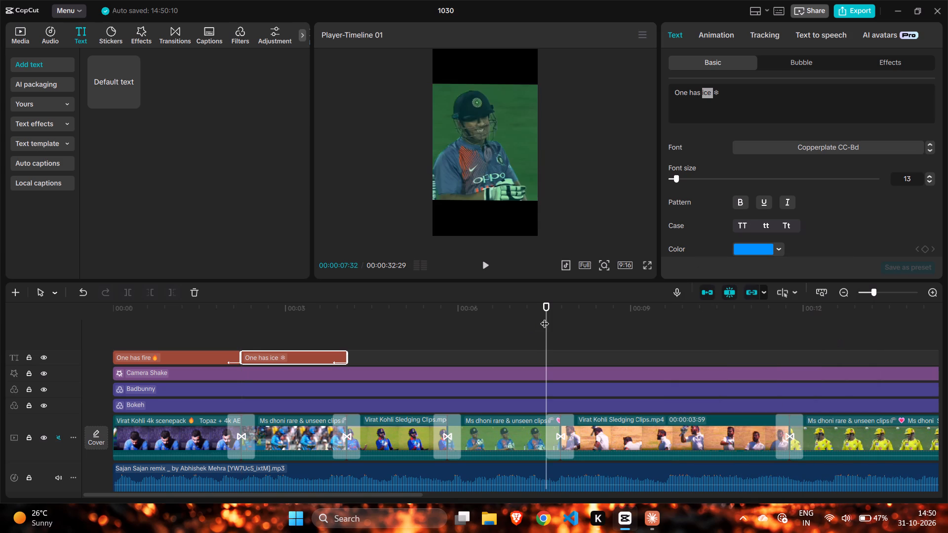
click(326, 333)
drag(326, 333, 306, 334)
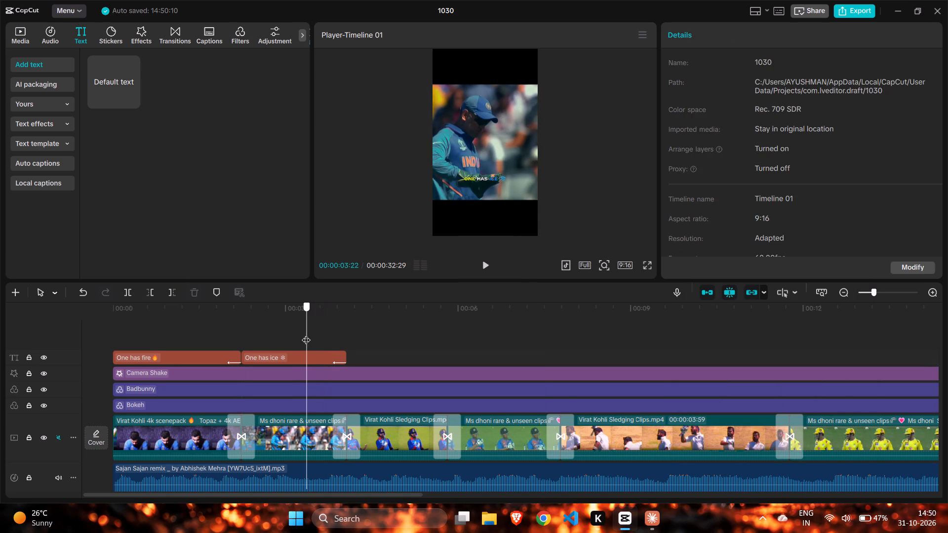
click(646, 266)
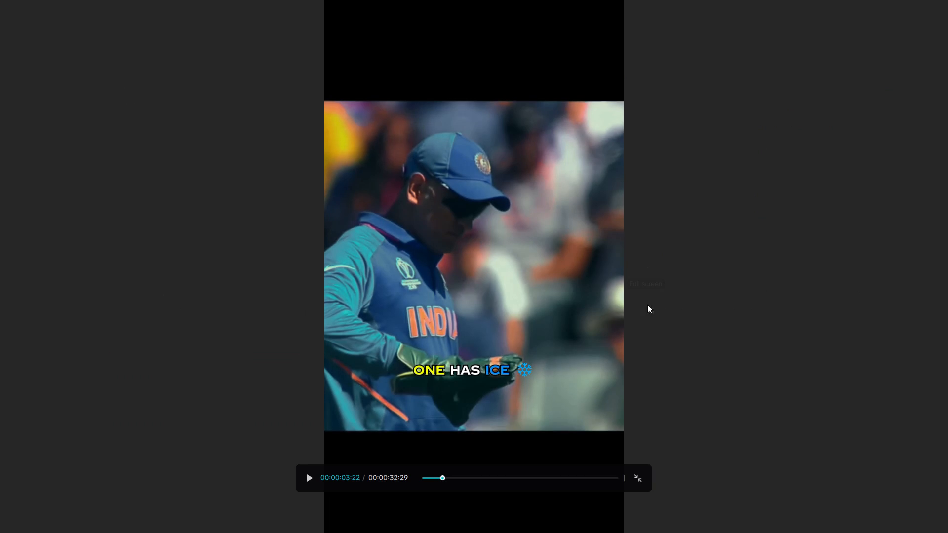
click(639, 476)
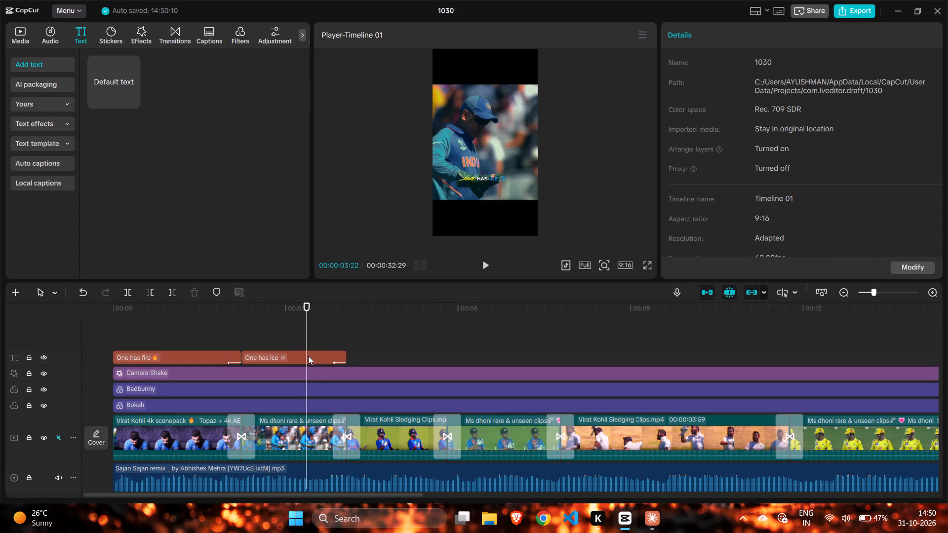
Add the ice cube emoji at the end of the "One has ice" caption.
click(308, 358)
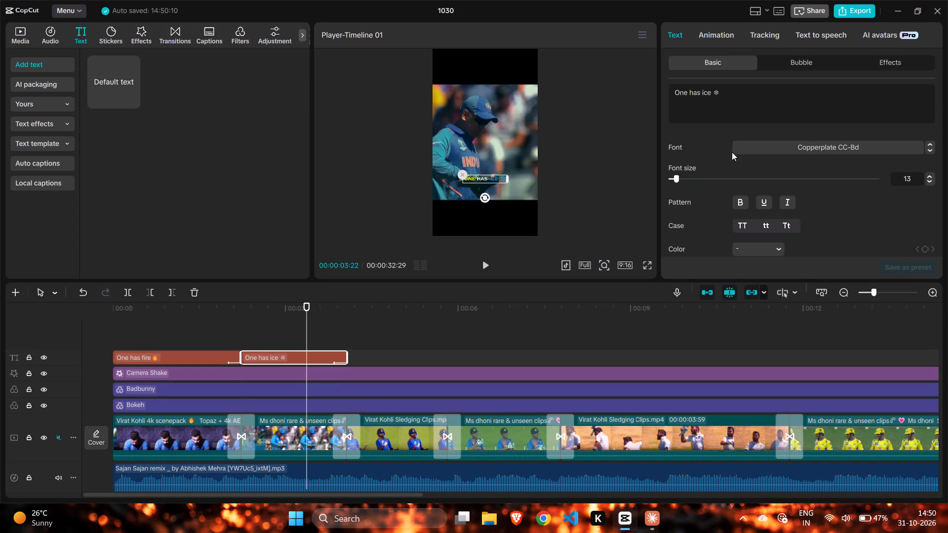
click(743, 90)
click(781, 516)
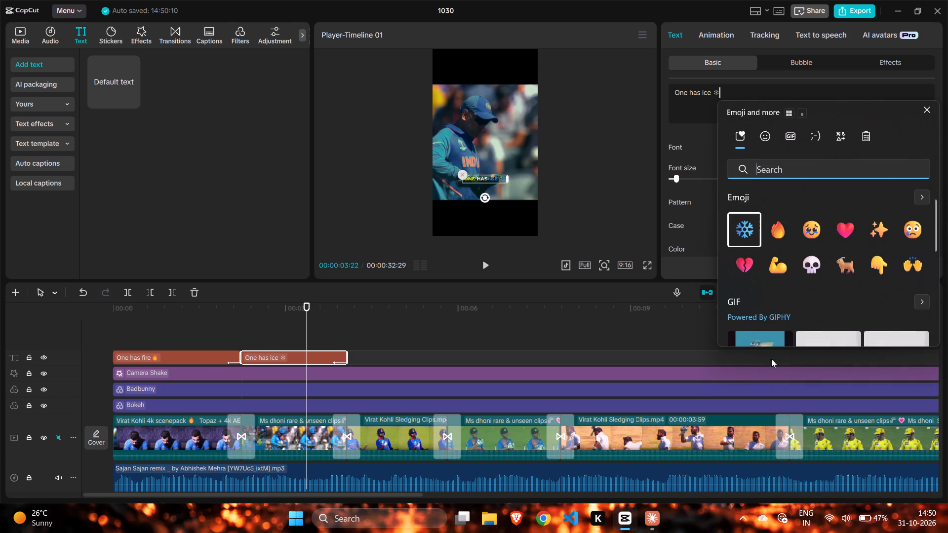
text(ice)
click(748, 227)
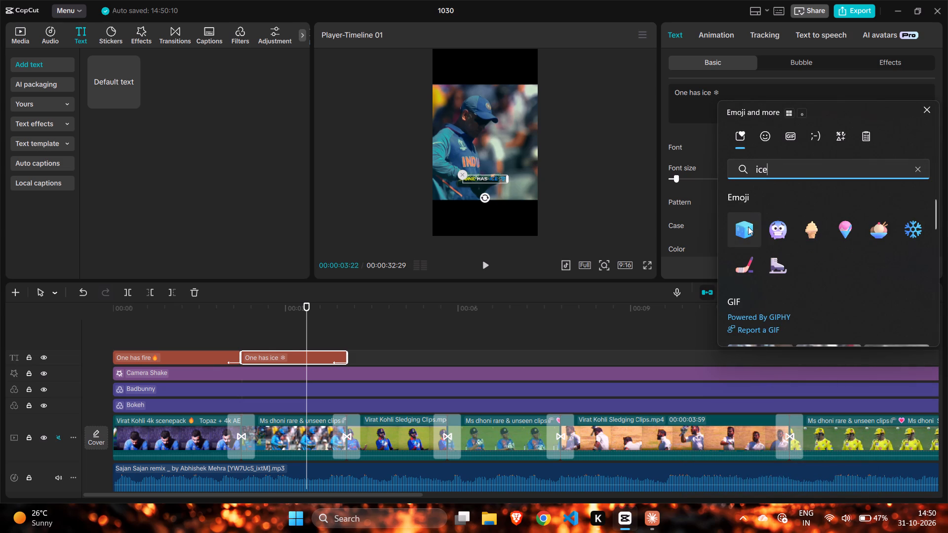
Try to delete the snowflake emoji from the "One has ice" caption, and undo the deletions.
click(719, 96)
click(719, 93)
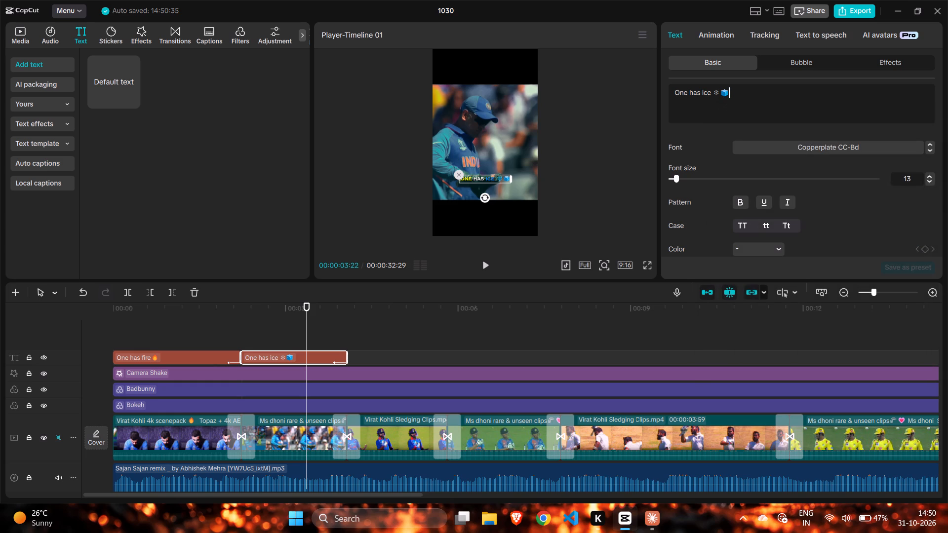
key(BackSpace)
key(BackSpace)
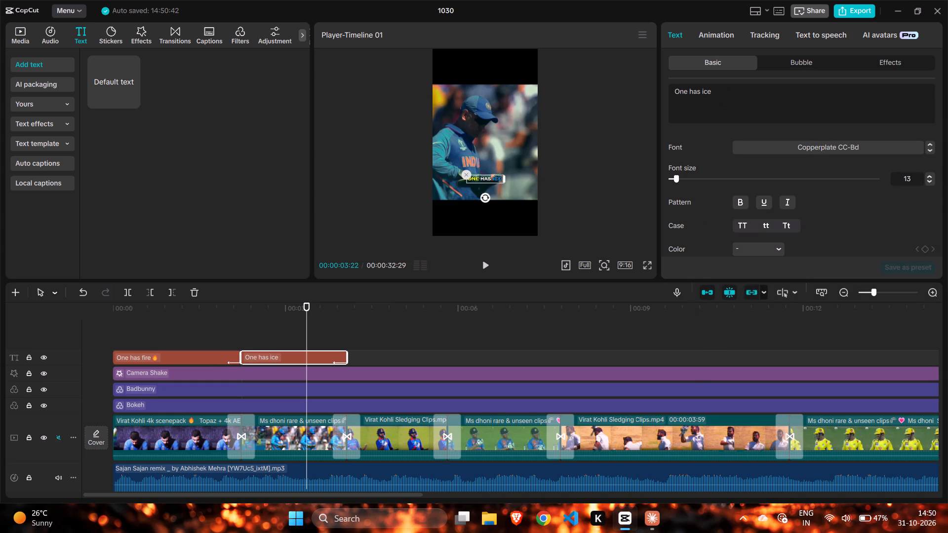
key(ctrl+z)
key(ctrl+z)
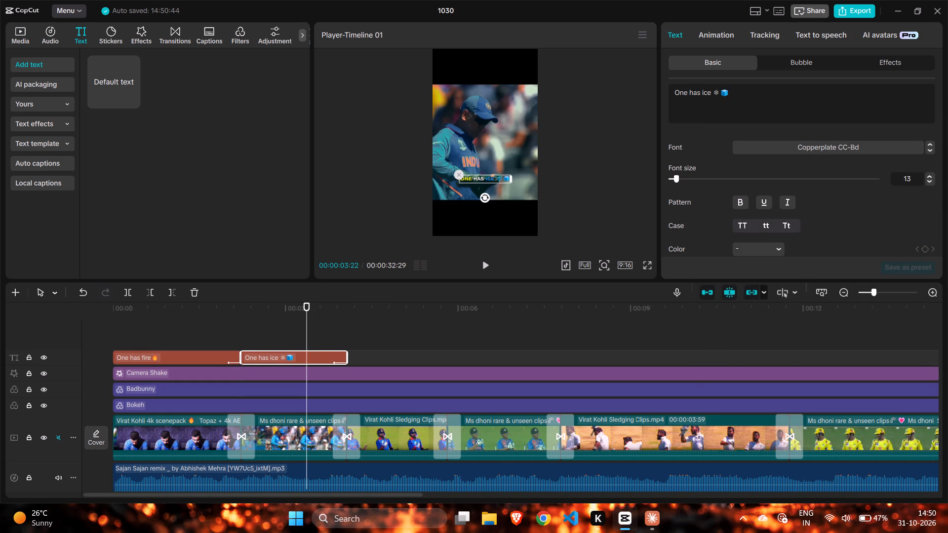
Delete only the snowflake emoji from the "One has ice" caption, keeping the space and the ice cube.
click(719, 93)
click(719, 93)
key(Left)
key(Left)
key(Right)
key(BackSpace)
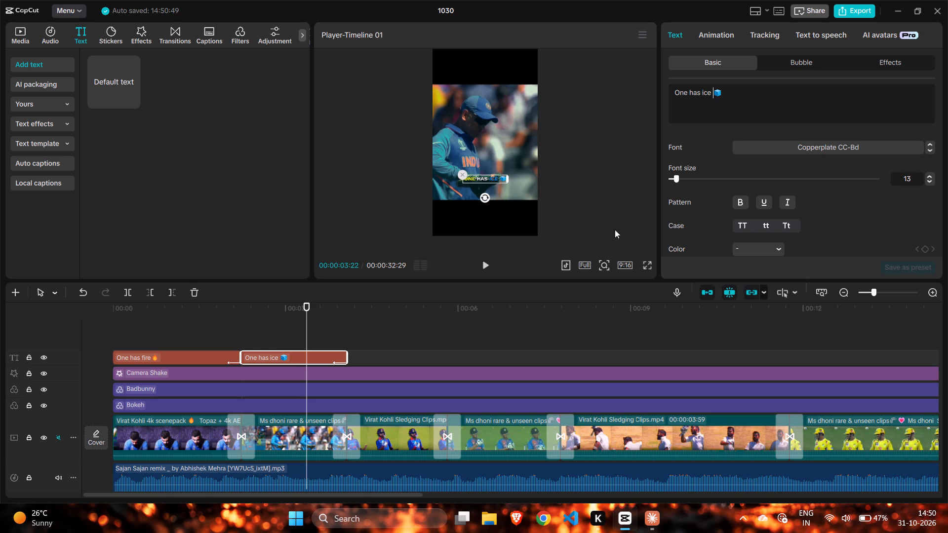
Check the caption with the ice cube emoji full screen, and return to the editor.
click(646, 269)
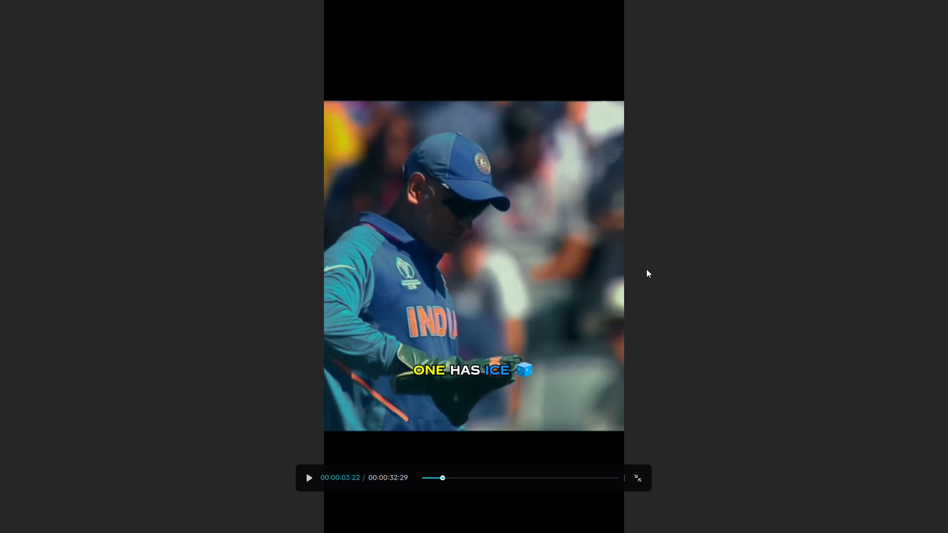
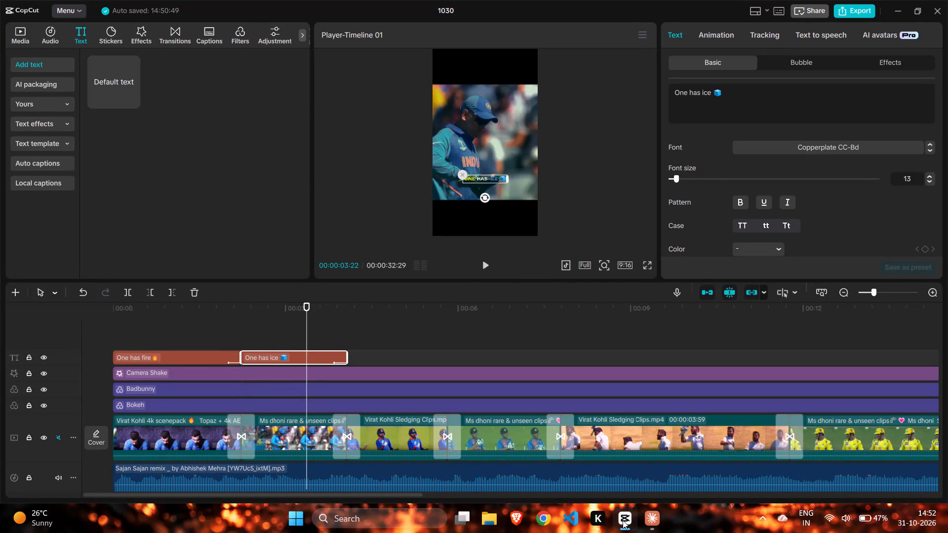
Paste a copy of the "One has fire" caption at 00:00:04:04, directly after the "One has ice" caption.
click(171, 321)
click(171, 321)
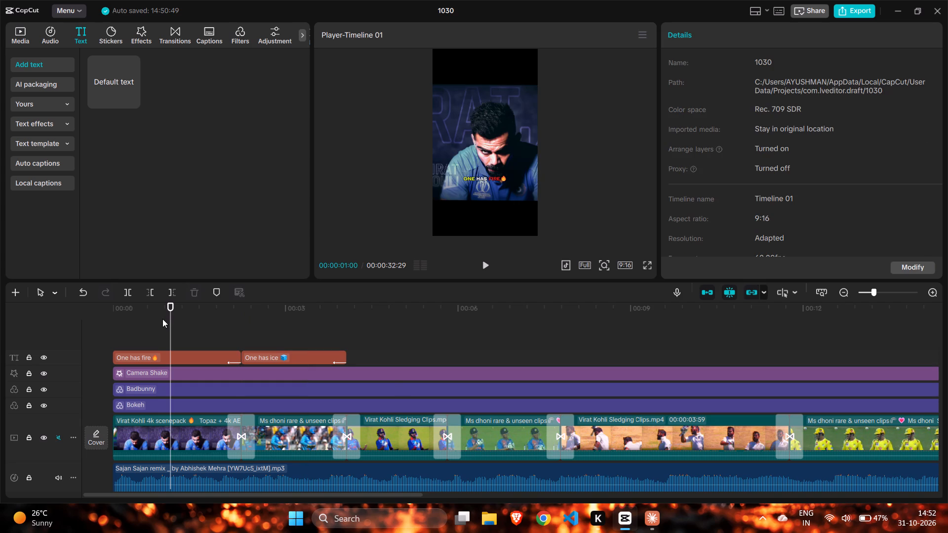
drag(170, 323, 98, 312)
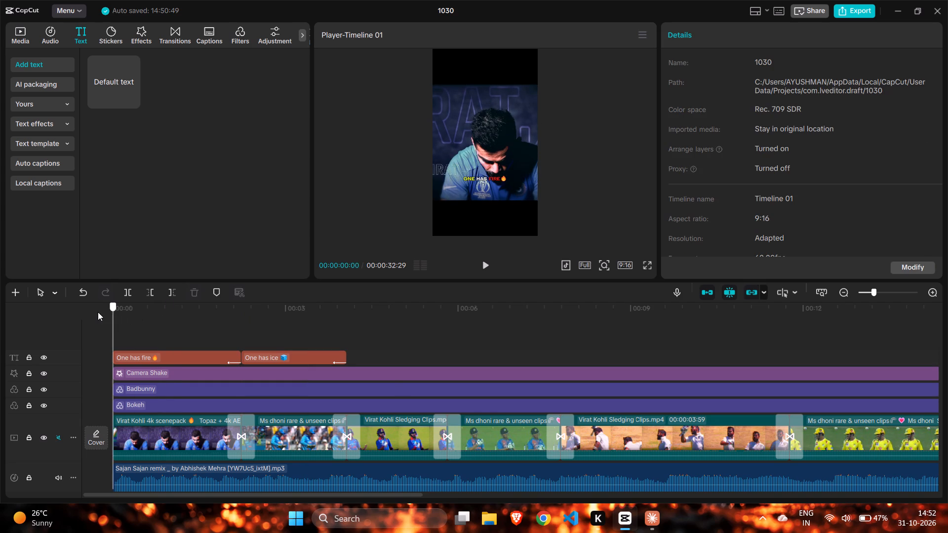
drag(98, 312, 302, 337)
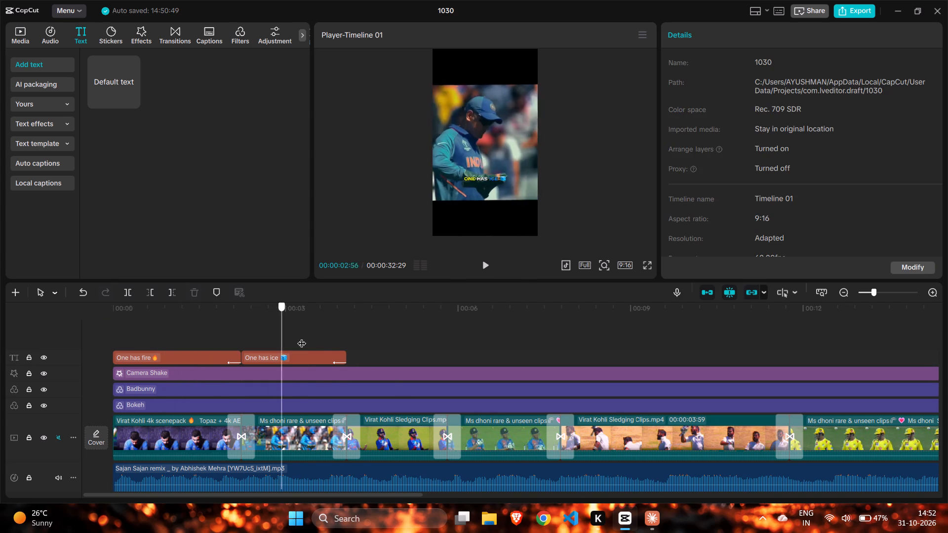
drag(302, 337, 321, 328)
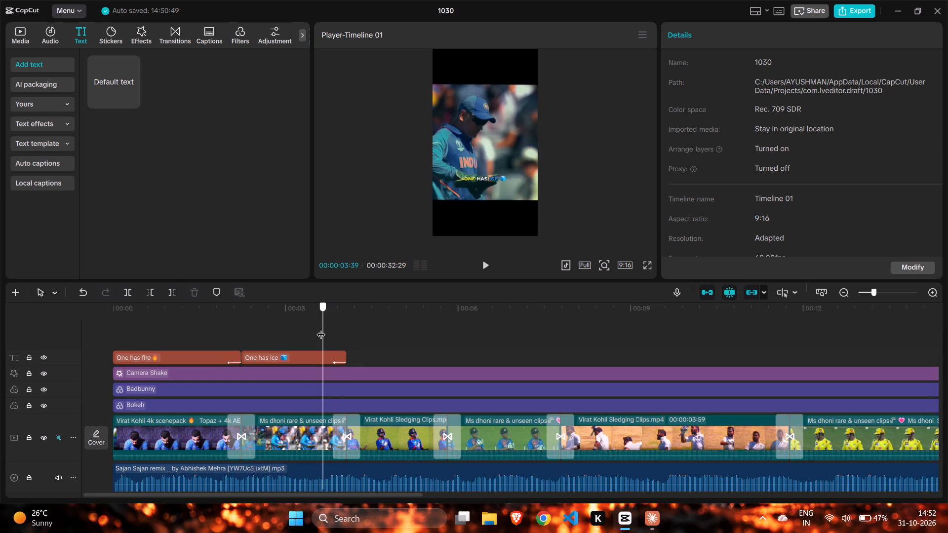
drag(321, 328, 341, 341)
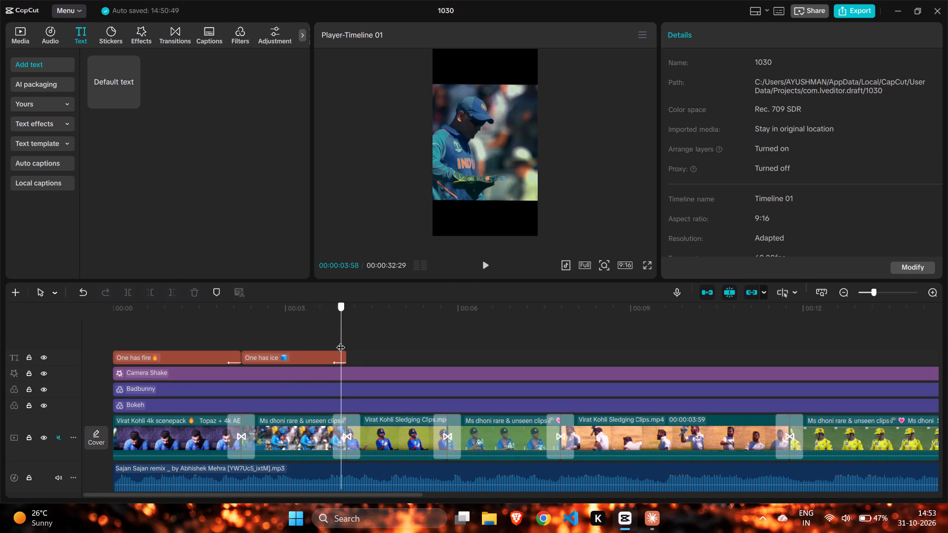
drag(341, 341, 345, 342)
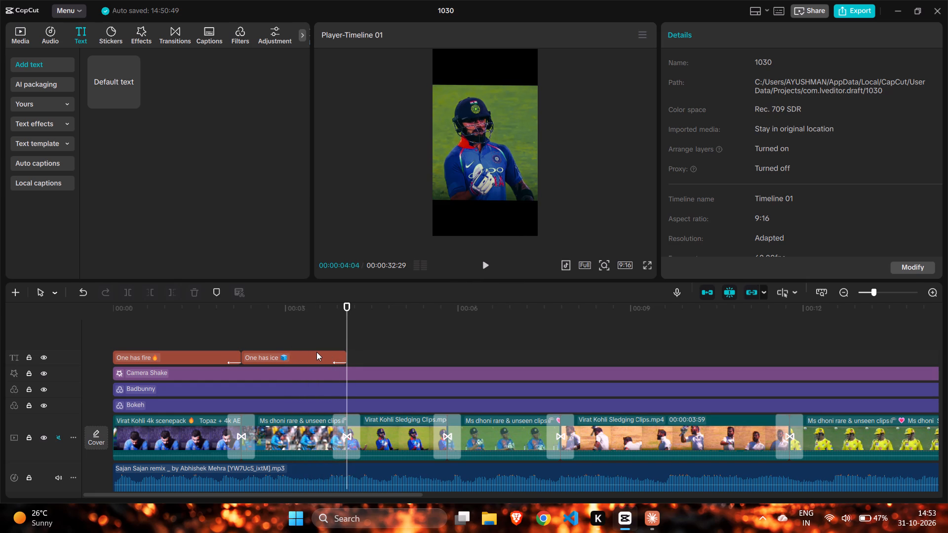
key(ctrl+v)
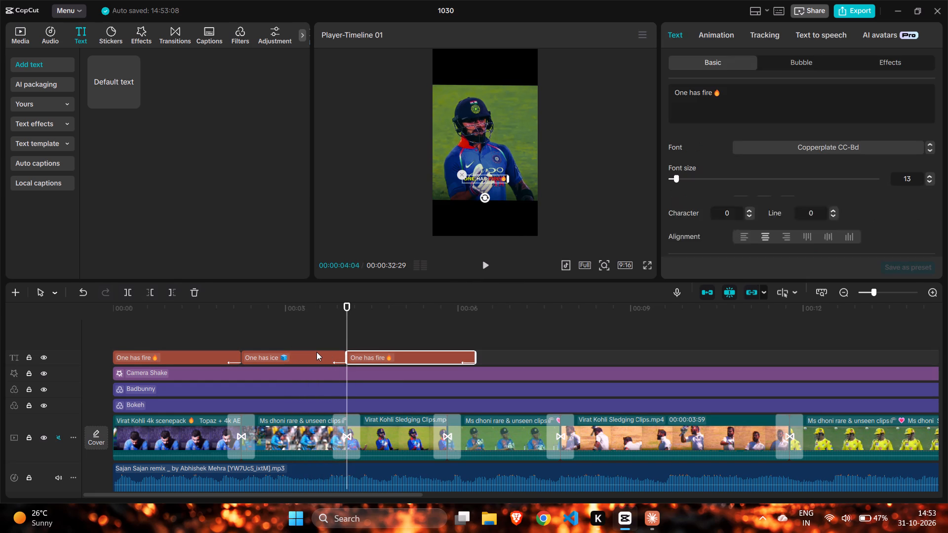
Change the pasted caption's text to "One roars..", keeping the yellow word "One".
click(723, 91)
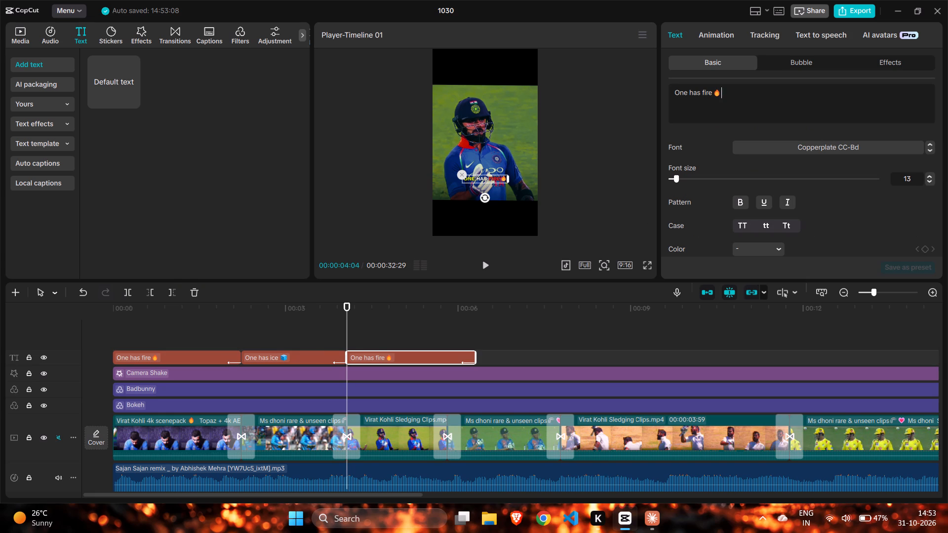
key(BackSpace)
key(BackSpace)
key(BackSpace)
key(BackSpace)
key(BackSpace)
key(BackSpace)
key(BackSpace)
key(BackSpace)
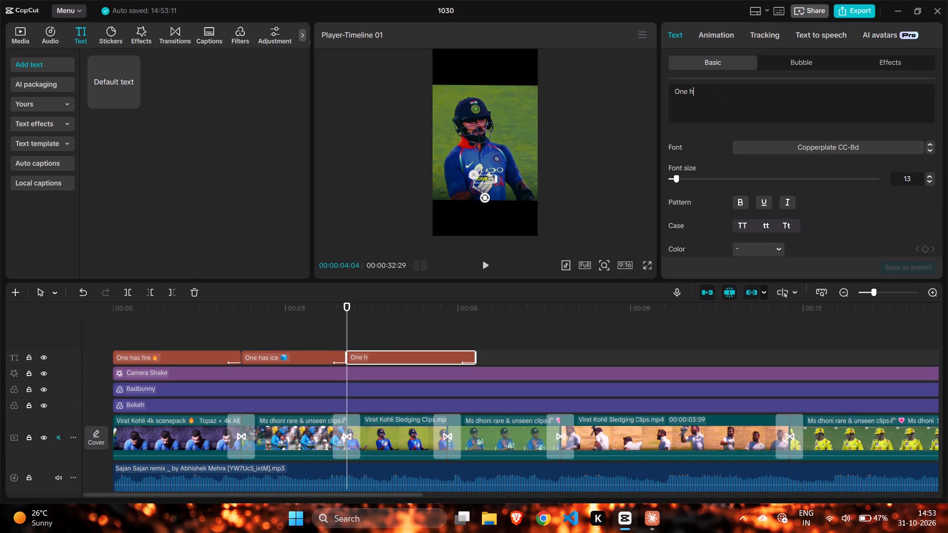
key(BackSpace)
text(roars)
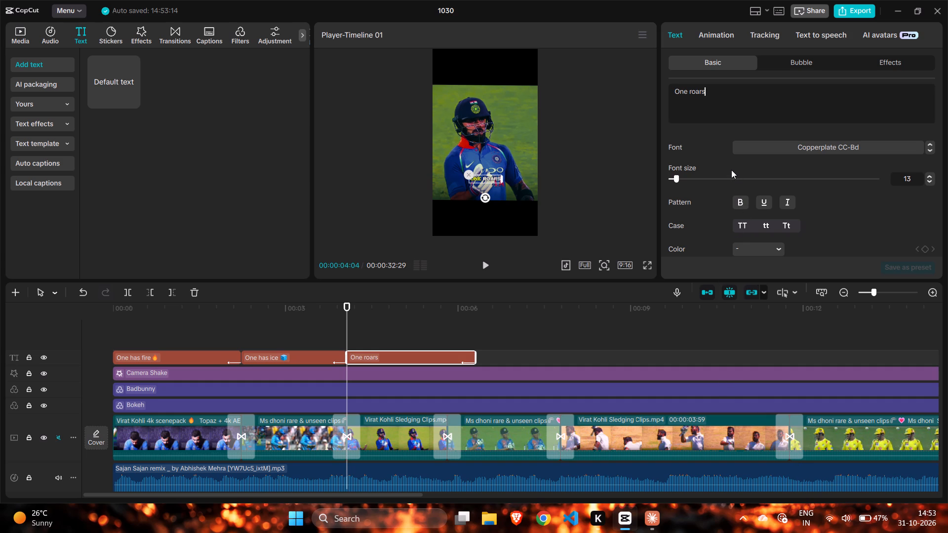
text(..)
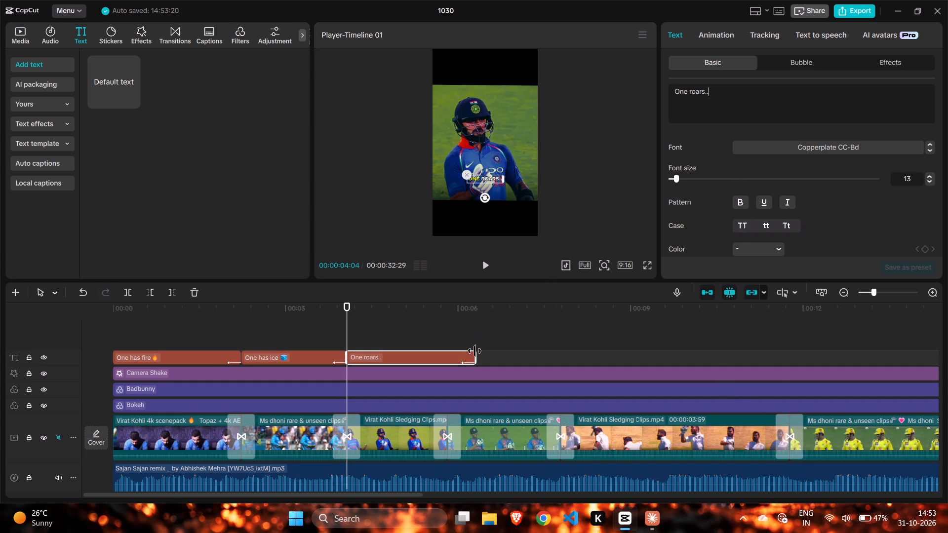
Shorten the "One roars.." caption so it ends at the next clip cut, at about 00:00:05:49.
drag(474, 351, 452, 351)
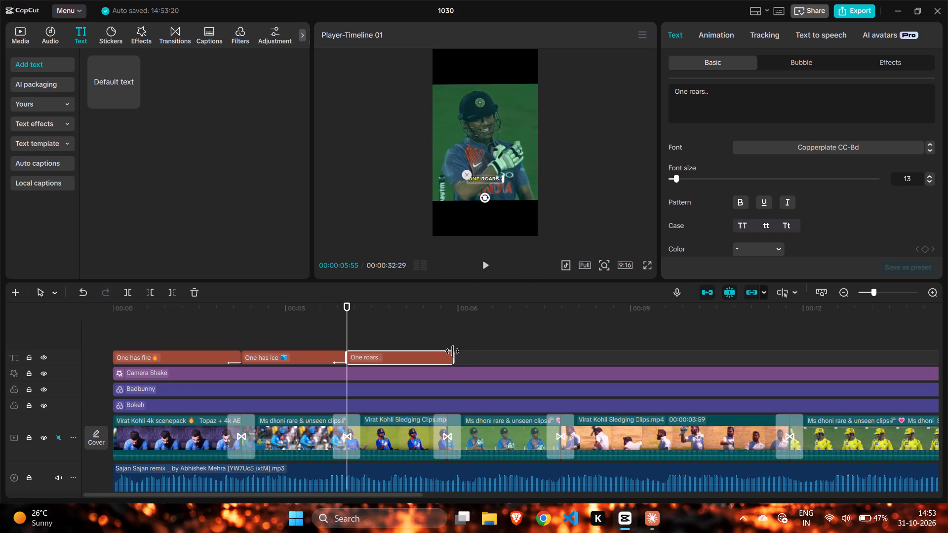
drag(452, 351, 447, 353)
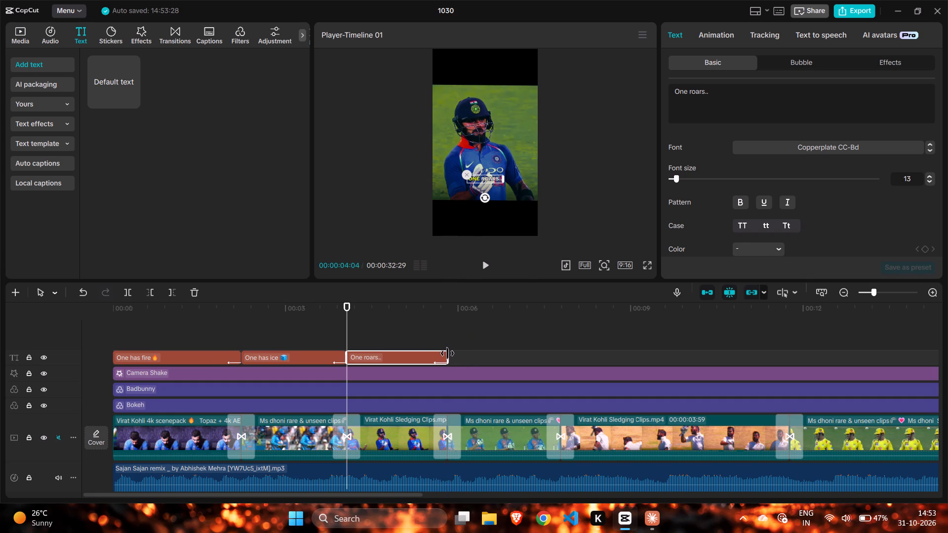
Paste another "One has fire" caption copy at 00:00:05:49 and trim its end to the next clip cut.
click(448, 334)
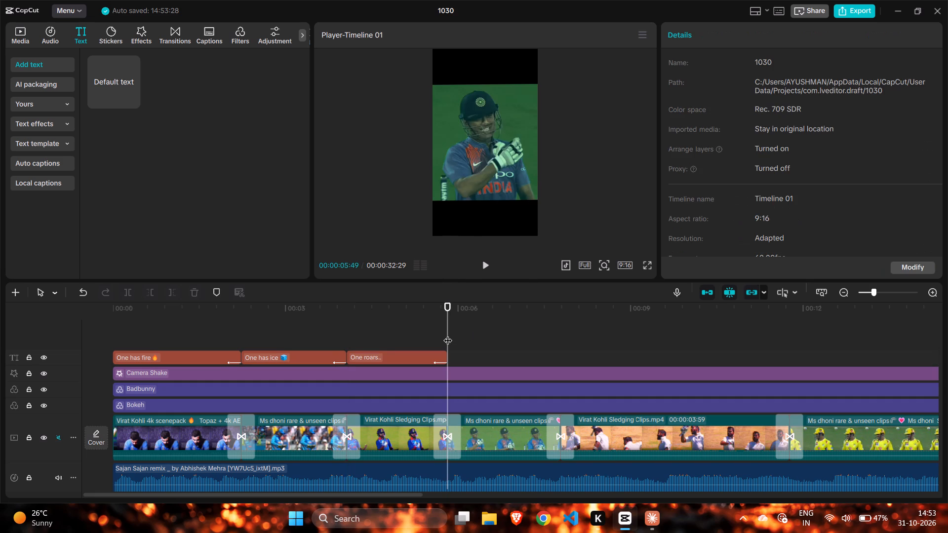
key(ctrl+v)
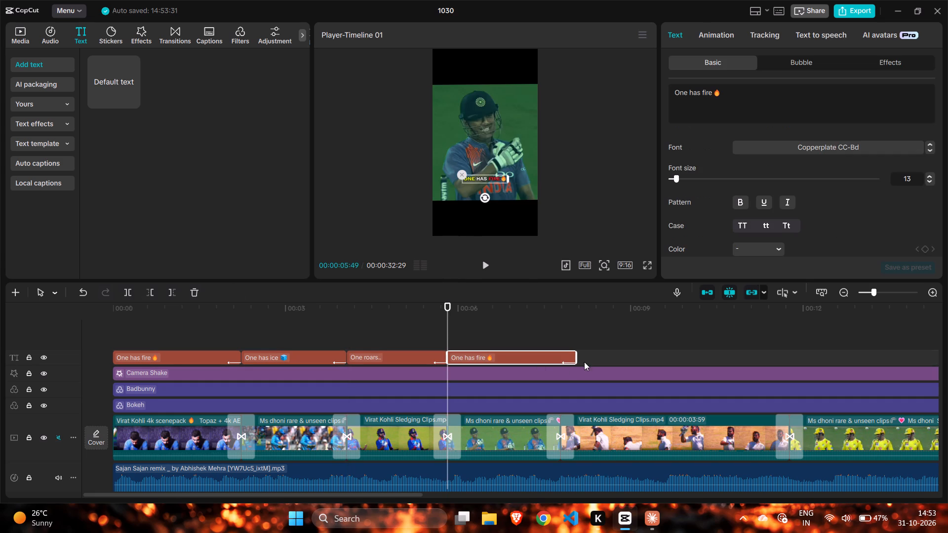
drag(578, 354, 554, 353)
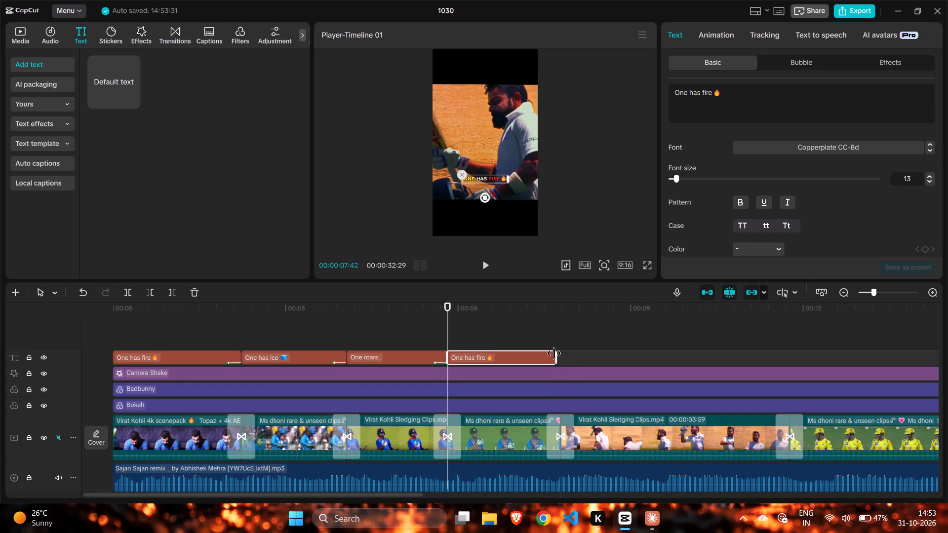
drag(554, 353, 559, 357)
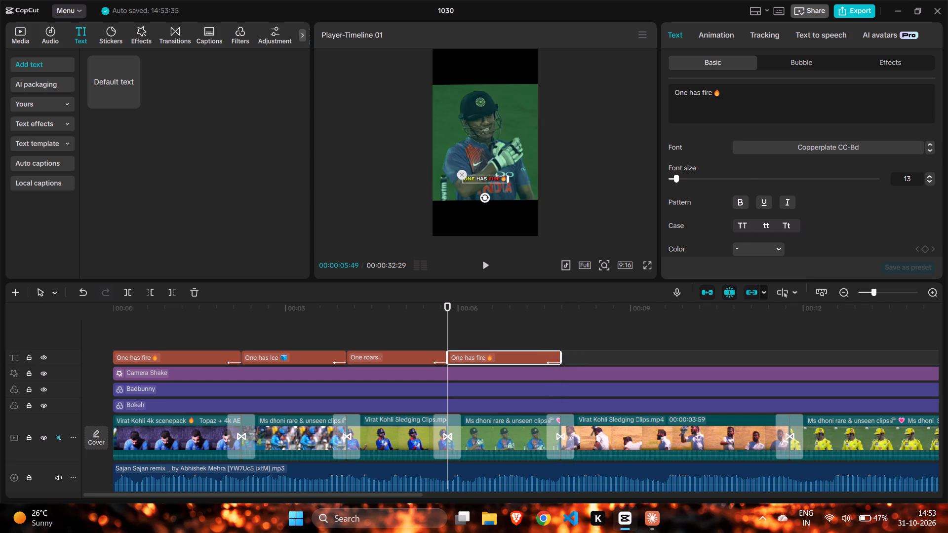
click(742, 93)
key(BackSpace)
key(BackSpace)
key(BackSpace)
key(BackSpace)
key(BackSpace)
key(BackSpace)
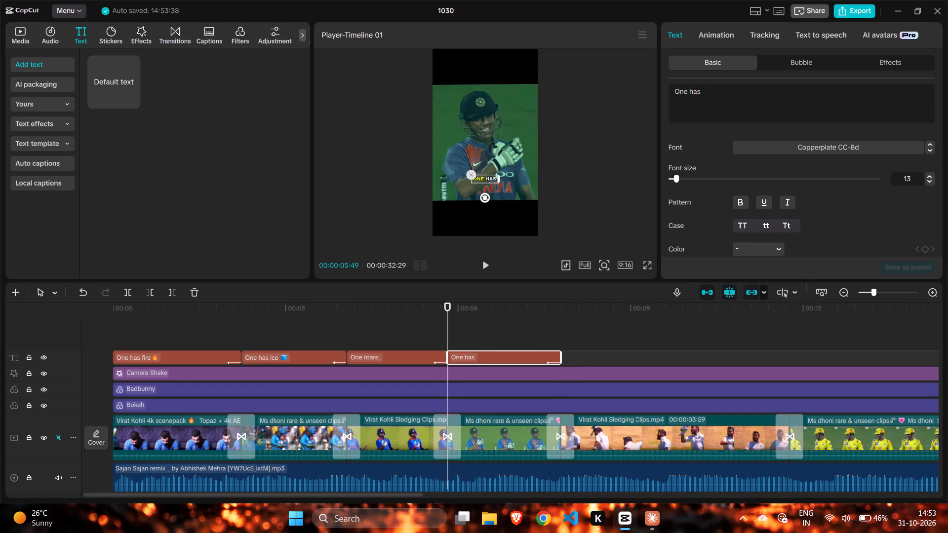
key(BackSpace)
key(BackSpace)
key(BackSpace)
text(smiles)
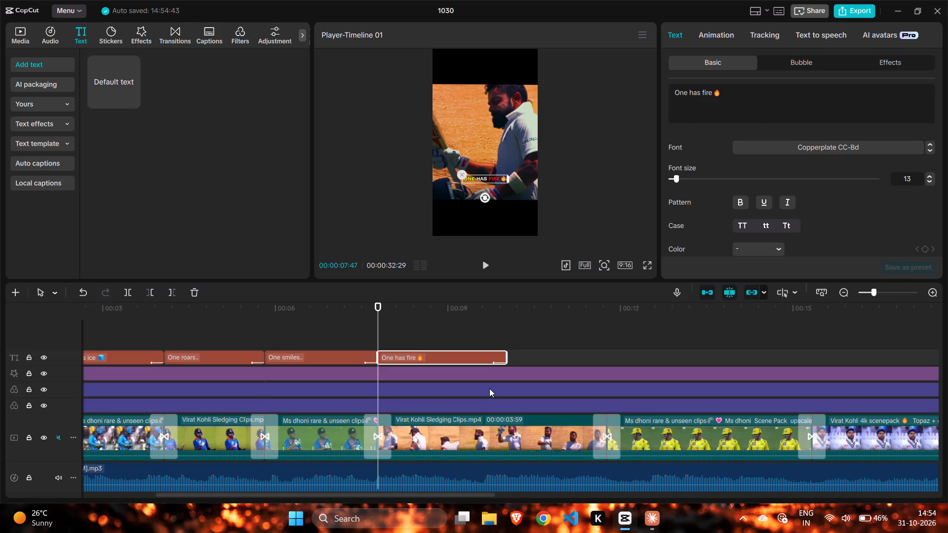
click(732, 93)
key(BackSpace)
key(BackSpace)
key(BackSpace)
key(BackSpace)
key(BackSpace)
key(BackSpace)
key(BackSpace)
key(BackSpace)
key(BackSpace)
key(BackSpace)
key(BackSpace)
key(BackSpace)
key(BackSpace)
key(BackSpace)
key(BackSpace)
key(BackSpace)
key(BackSpace)
key(BackSpace)
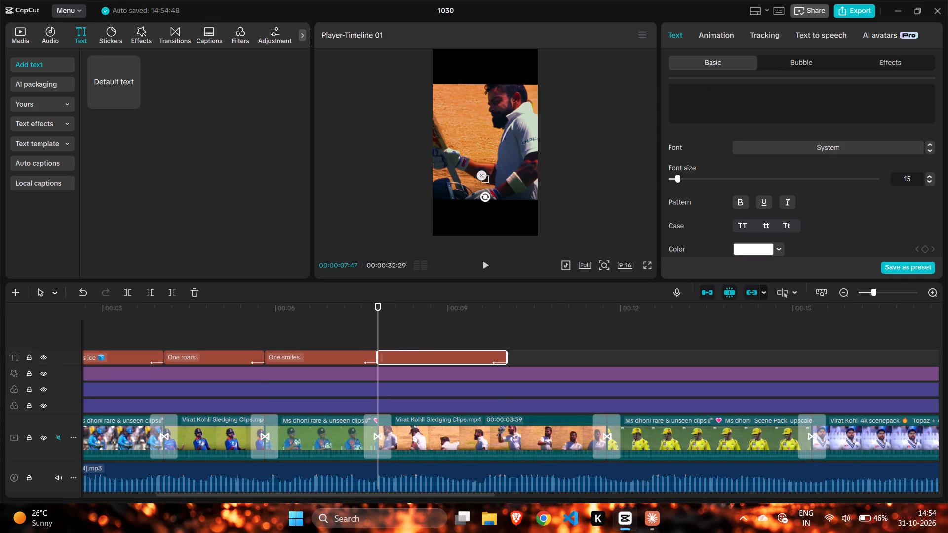
key(ctrl+v)
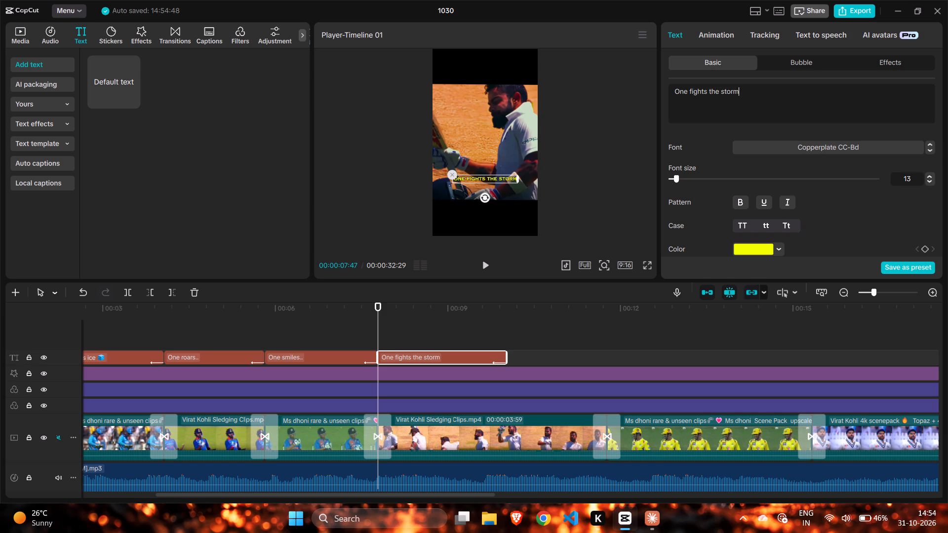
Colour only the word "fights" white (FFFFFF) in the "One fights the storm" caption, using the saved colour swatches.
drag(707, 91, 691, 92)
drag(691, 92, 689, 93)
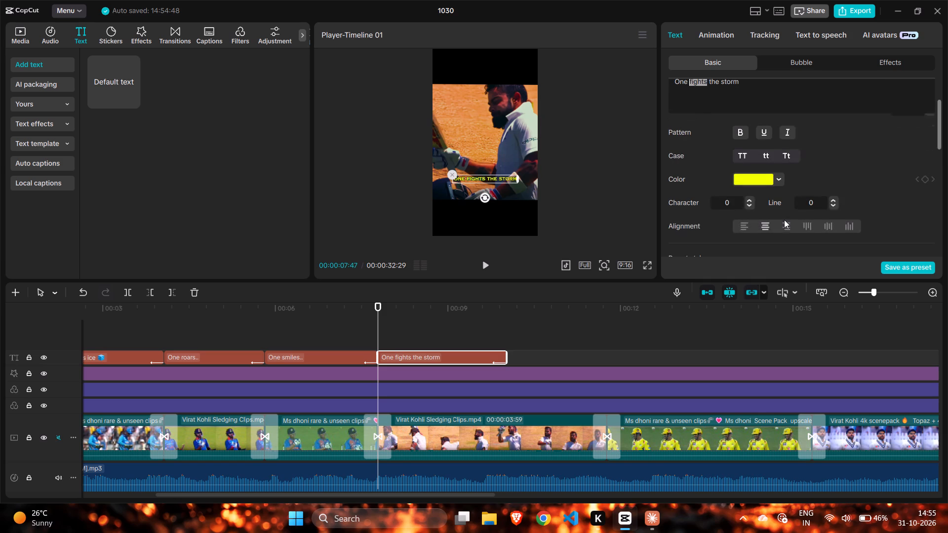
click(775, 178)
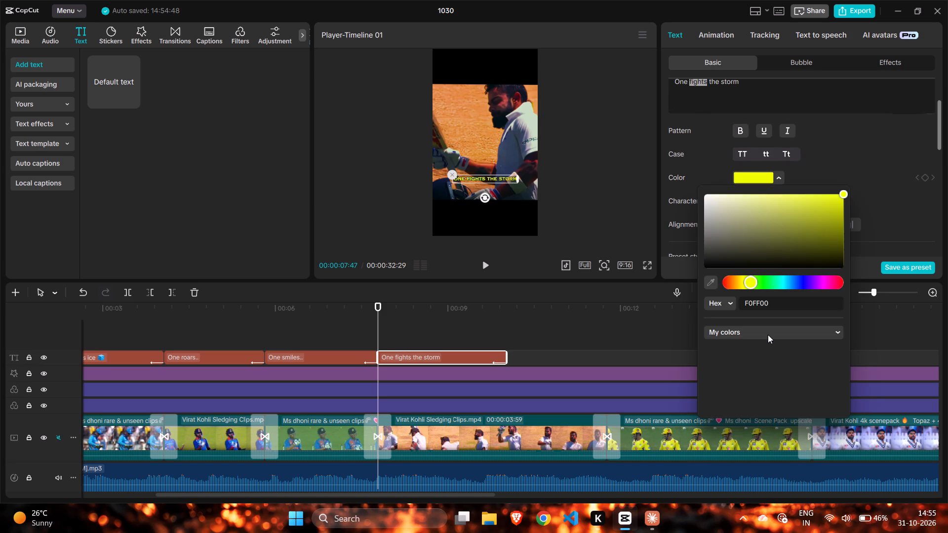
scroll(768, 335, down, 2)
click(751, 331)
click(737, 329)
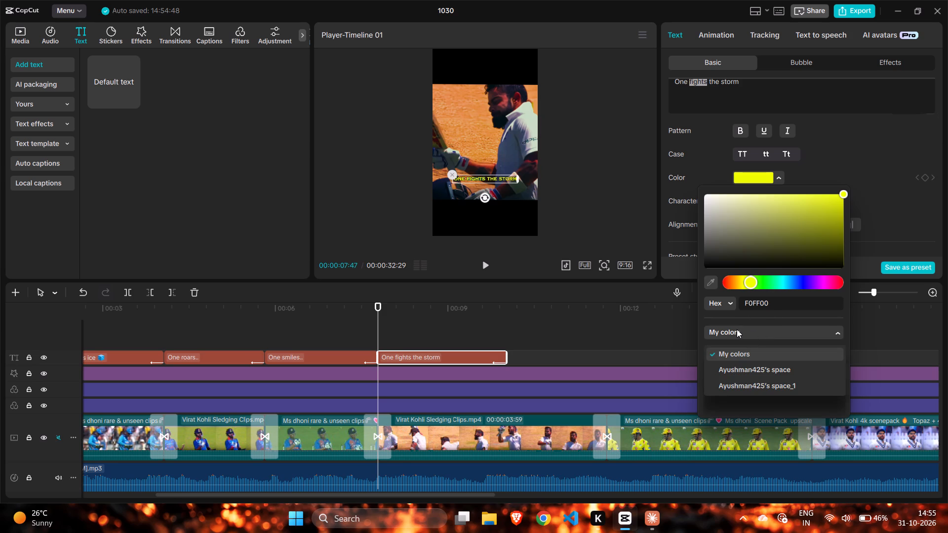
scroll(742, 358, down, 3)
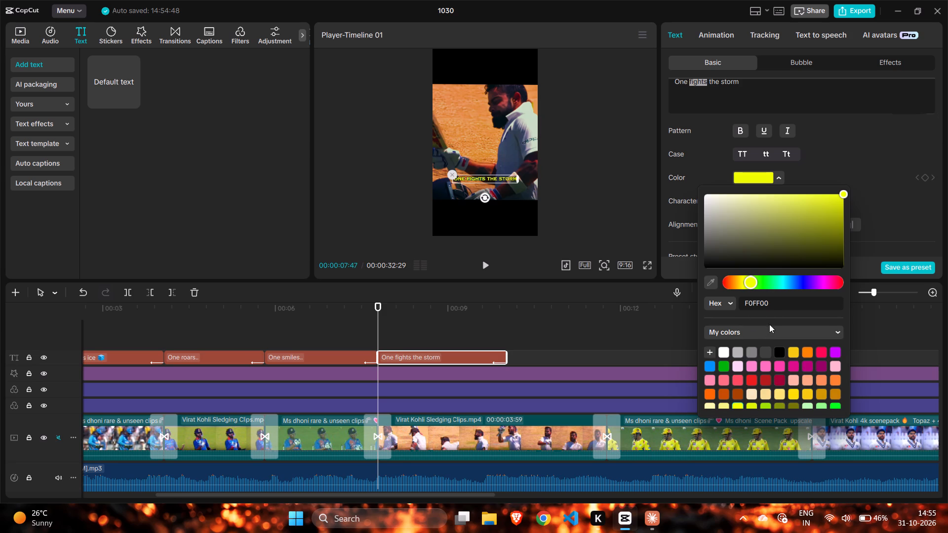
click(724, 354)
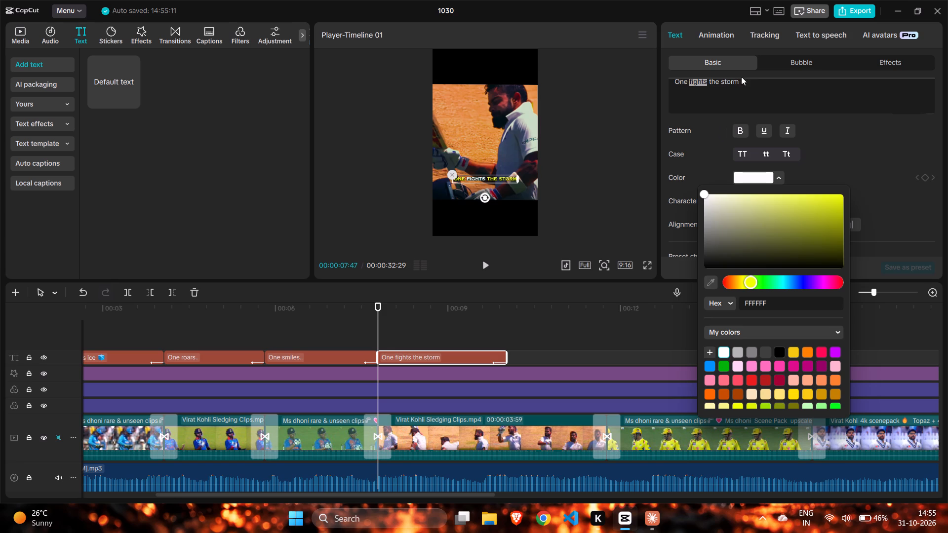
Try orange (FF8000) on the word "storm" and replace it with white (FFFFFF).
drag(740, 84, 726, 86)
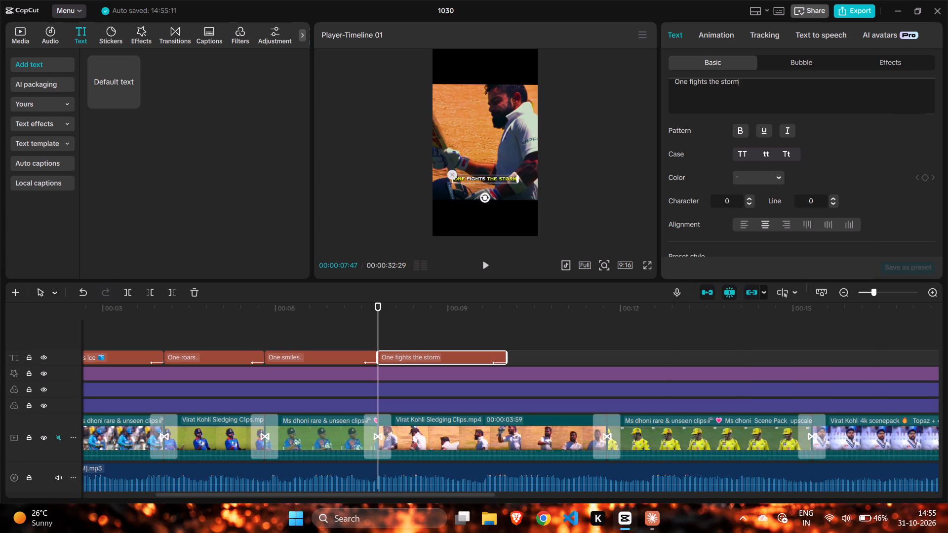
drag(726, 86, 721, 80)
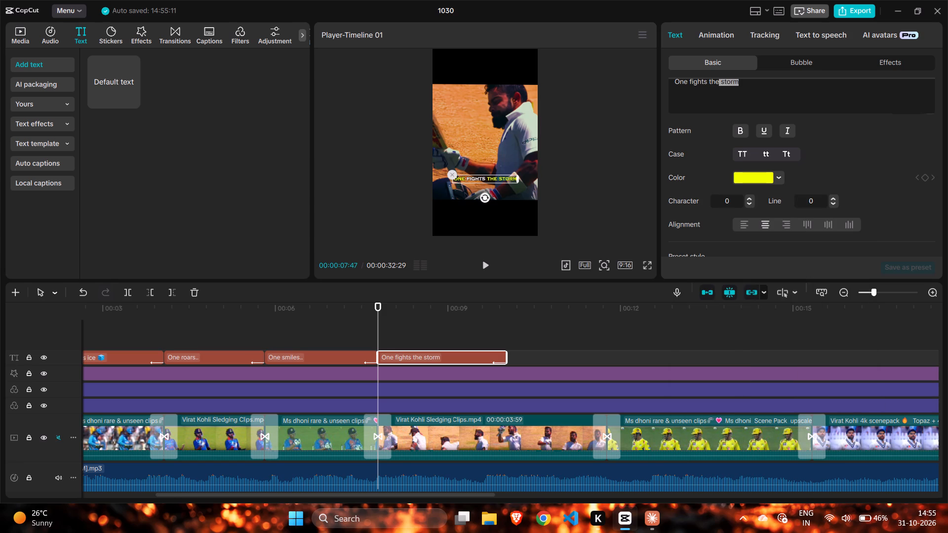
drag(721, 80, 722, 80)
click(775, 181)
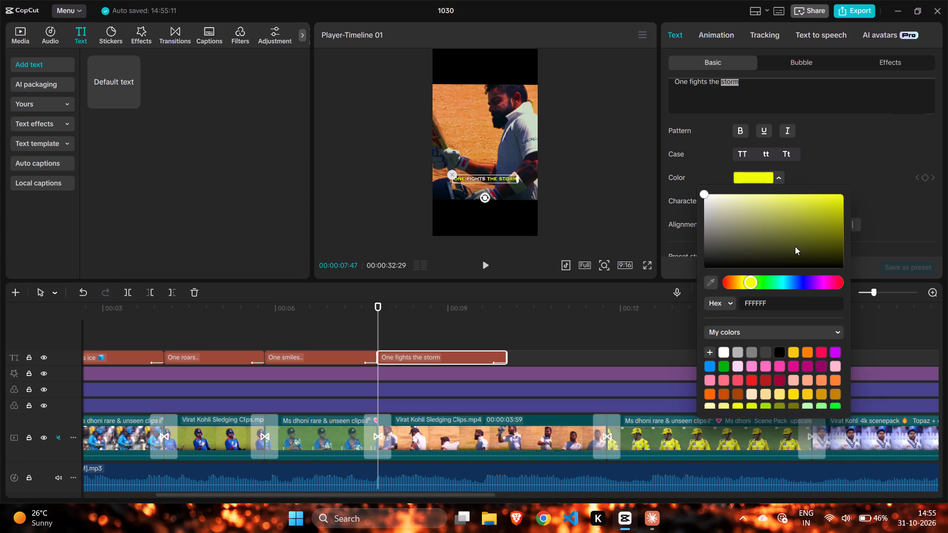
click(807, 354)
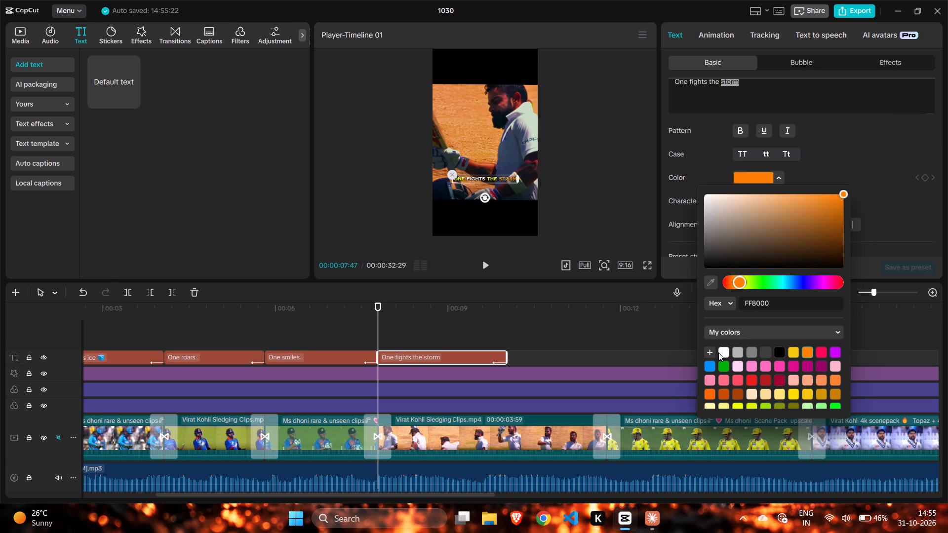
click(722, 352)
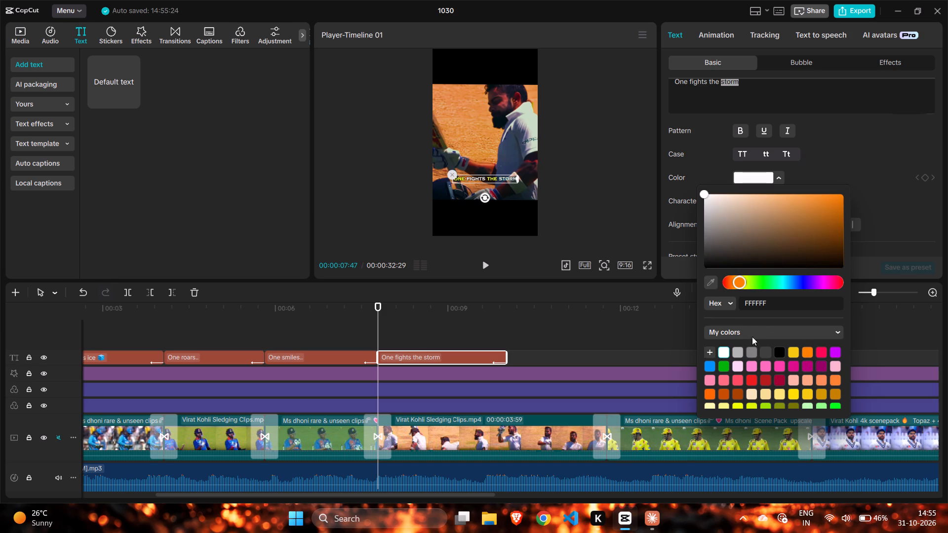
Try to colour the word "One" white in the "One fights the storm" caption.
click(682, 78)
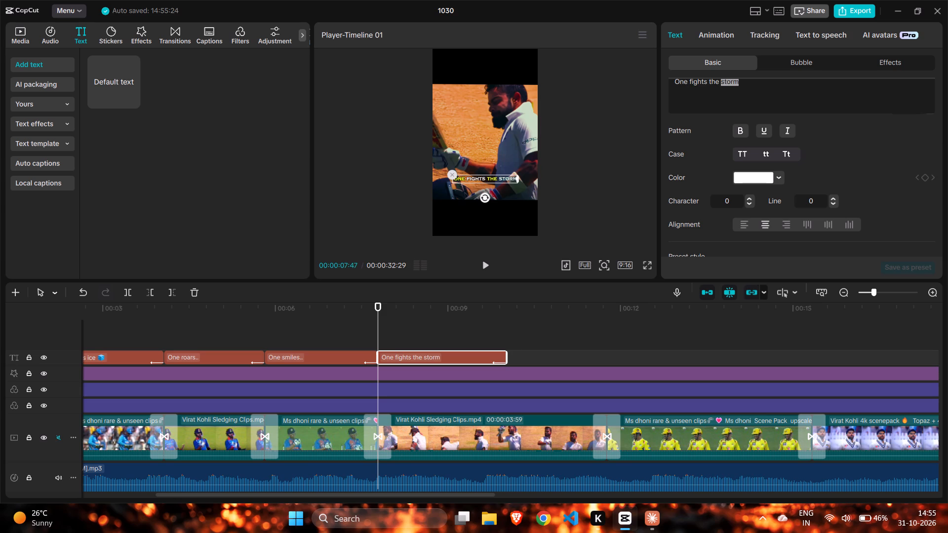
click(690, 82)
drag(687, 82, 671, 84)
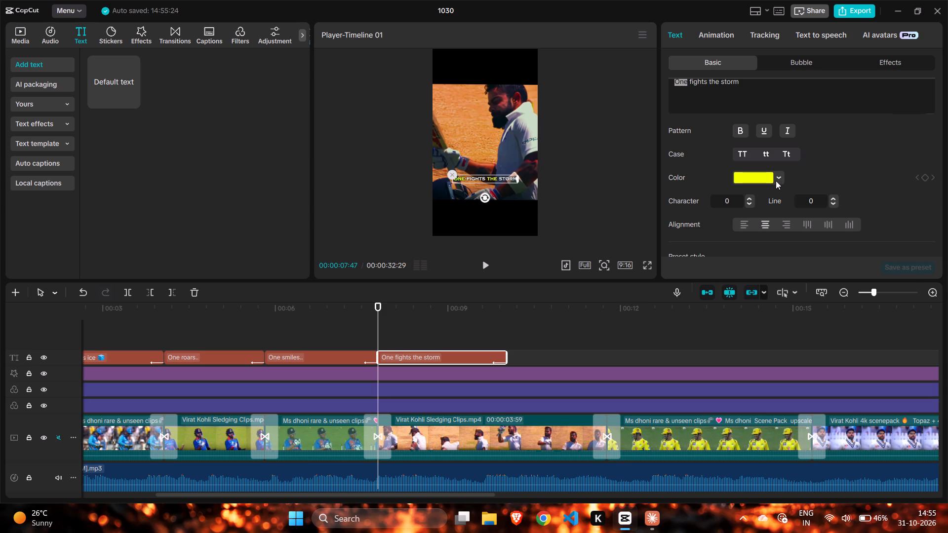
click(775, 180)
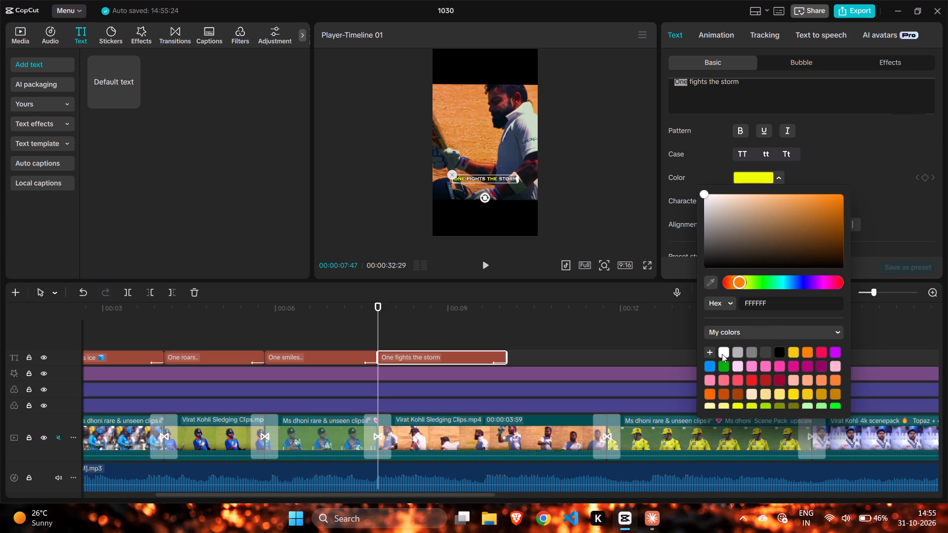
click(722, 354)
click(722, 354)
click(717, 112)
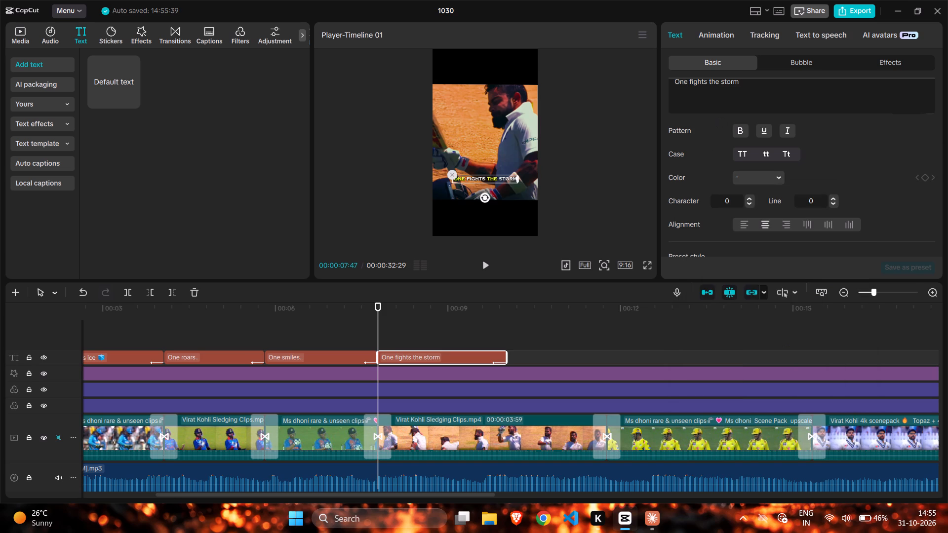
Select the entire "One fights the storm" text and set its colour to white (FFFFFF).
drag(763, 83, 661, 80)
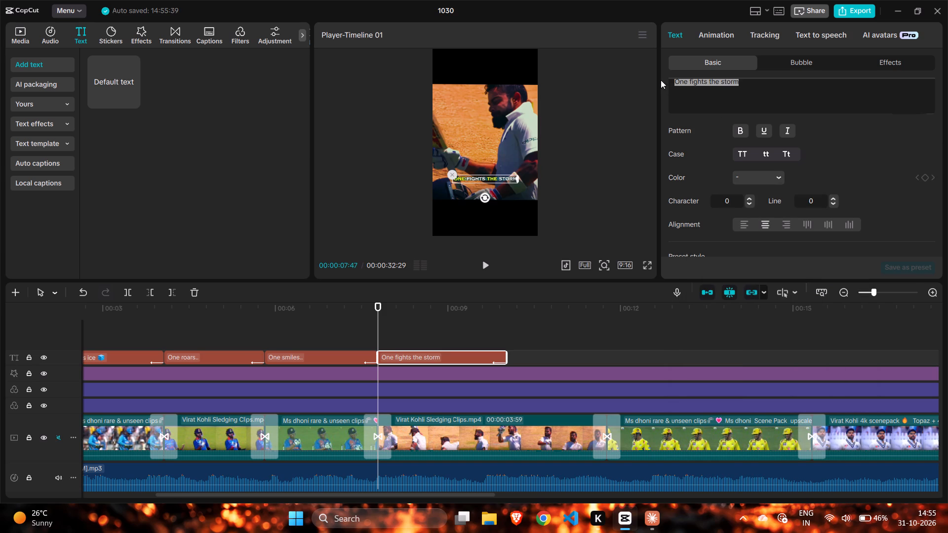
click(780, 177)
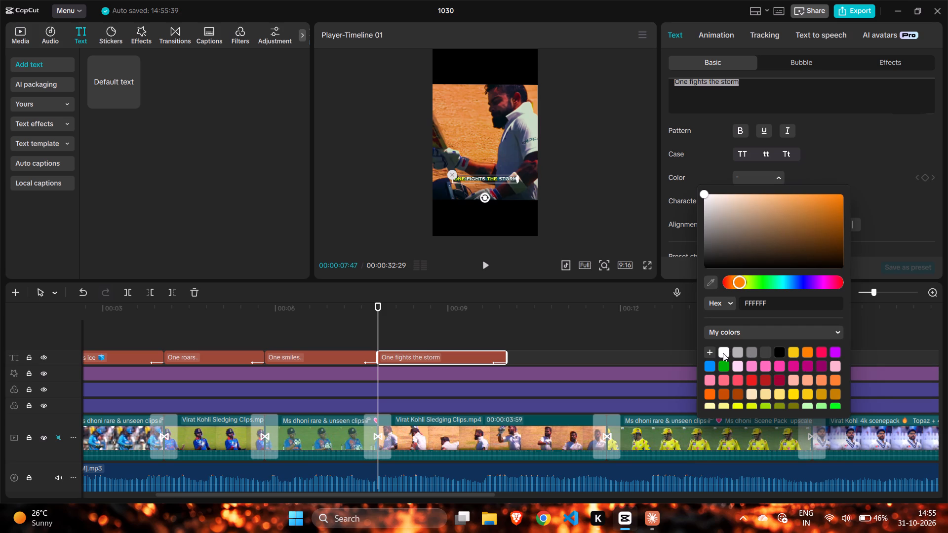
click(723, 353)
click(723, 353)
double_click(723, 353)
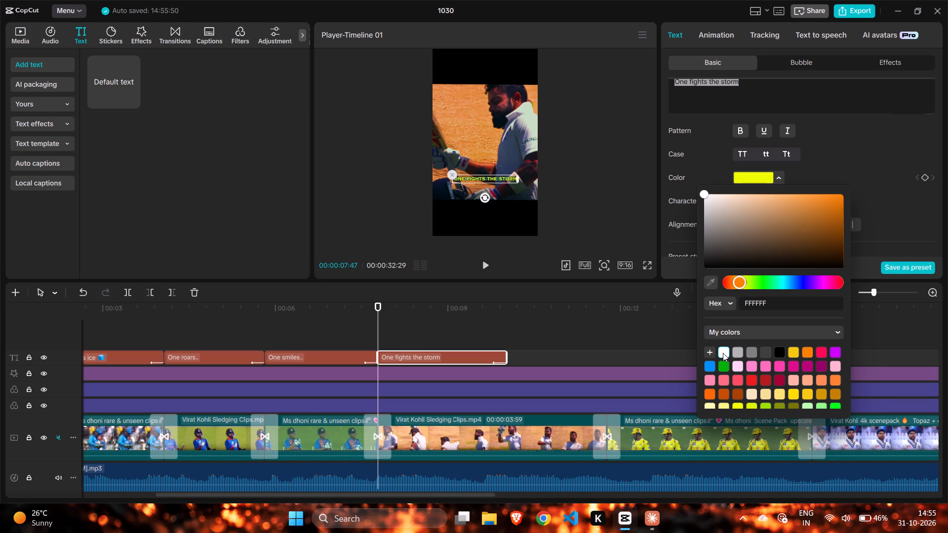
double_click(700, 94)
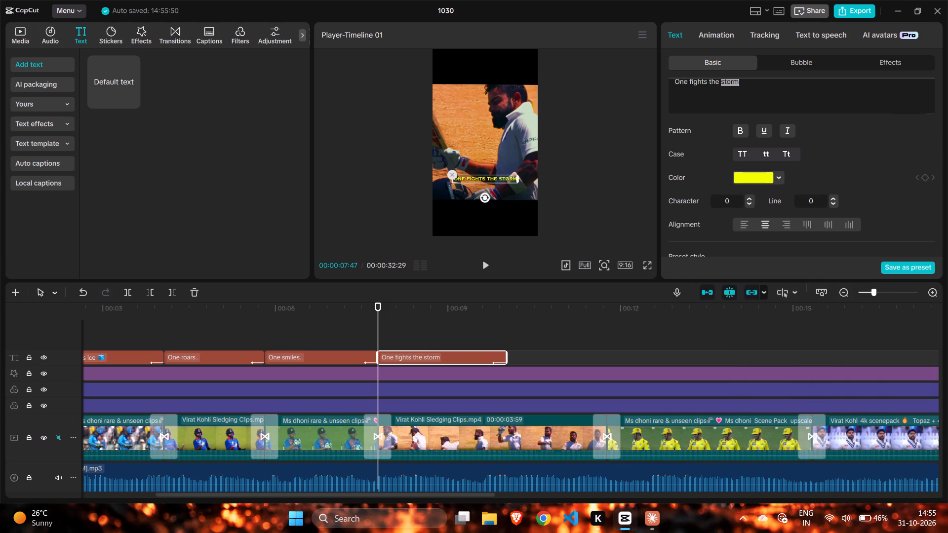
double_click(687, 85)
click(687, 85)
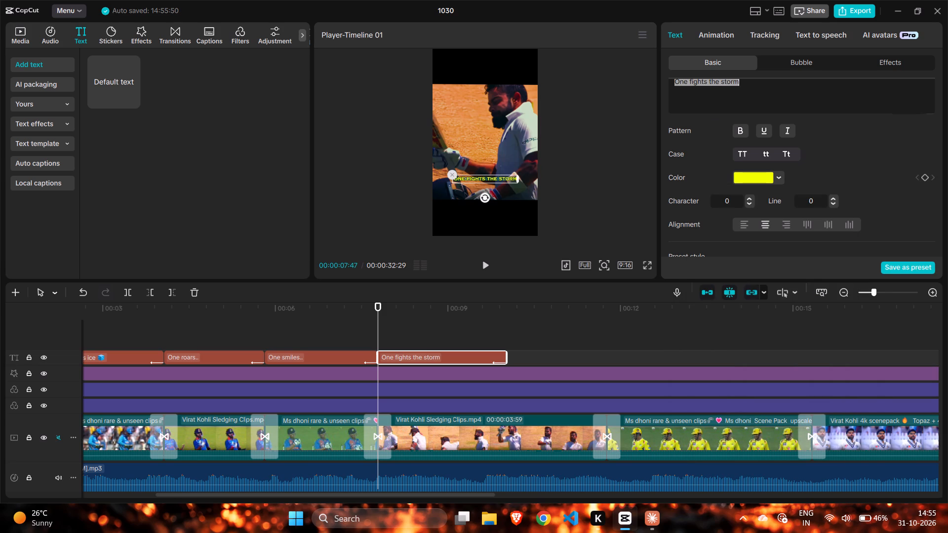
click(687, 85)
click(778, 178)
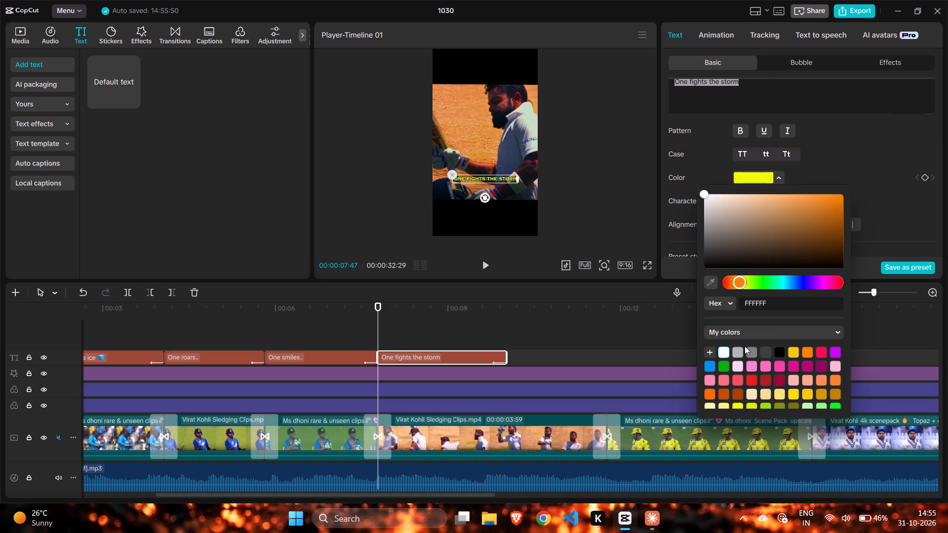
click(725, 347)
double_click(725, 347)
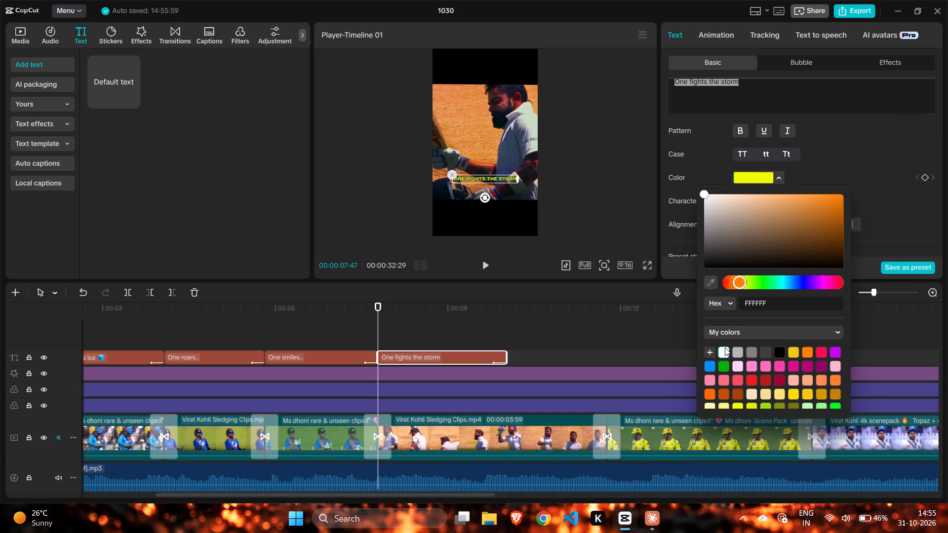
click(734, 353)
click(728, 356)
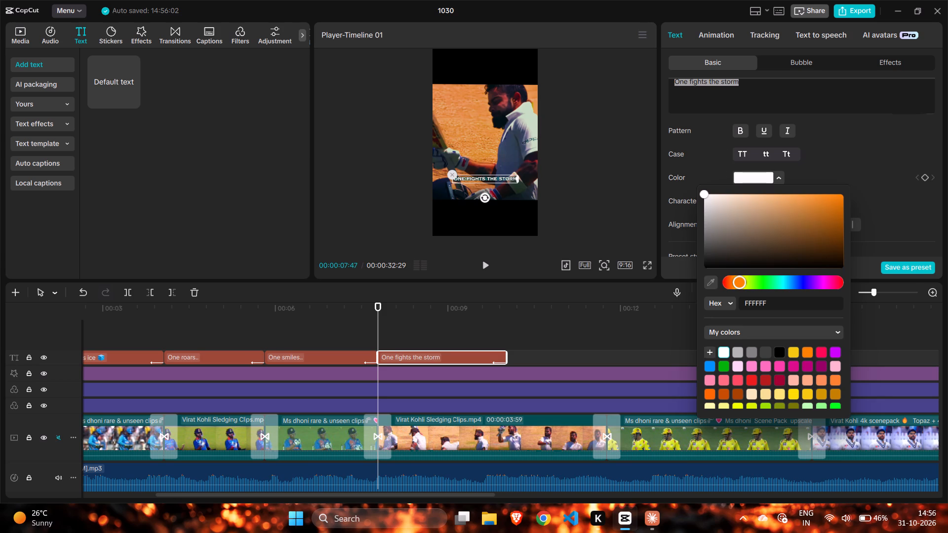
Colour the word "fights" yellow (F0FF00) in the "One fights the storm" caption.
drag(689, 81, 705, 81)
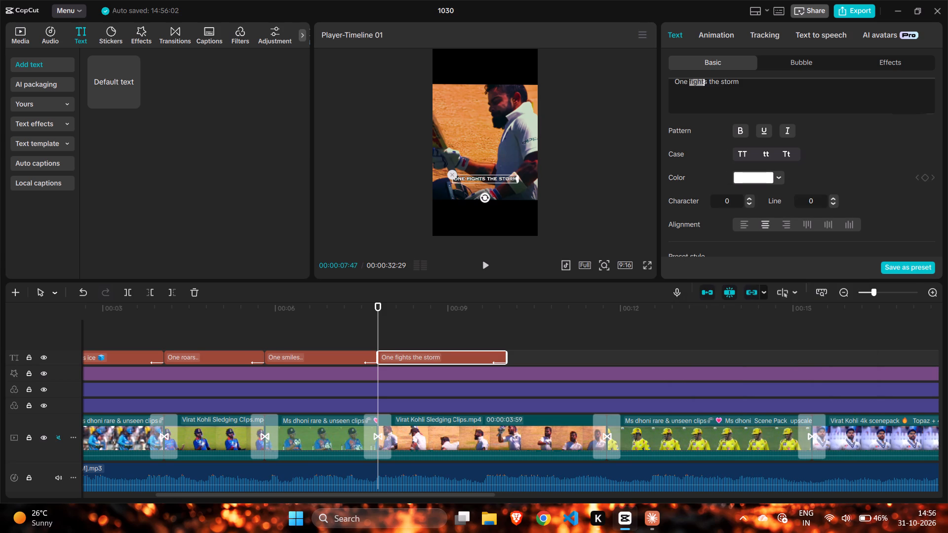
drag(705, 81, 707, 82)
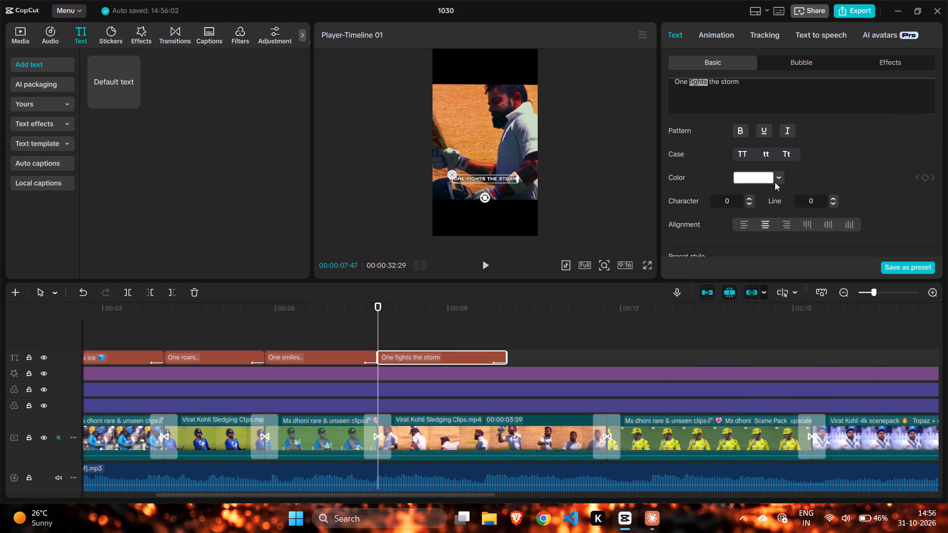
click(775, 182)
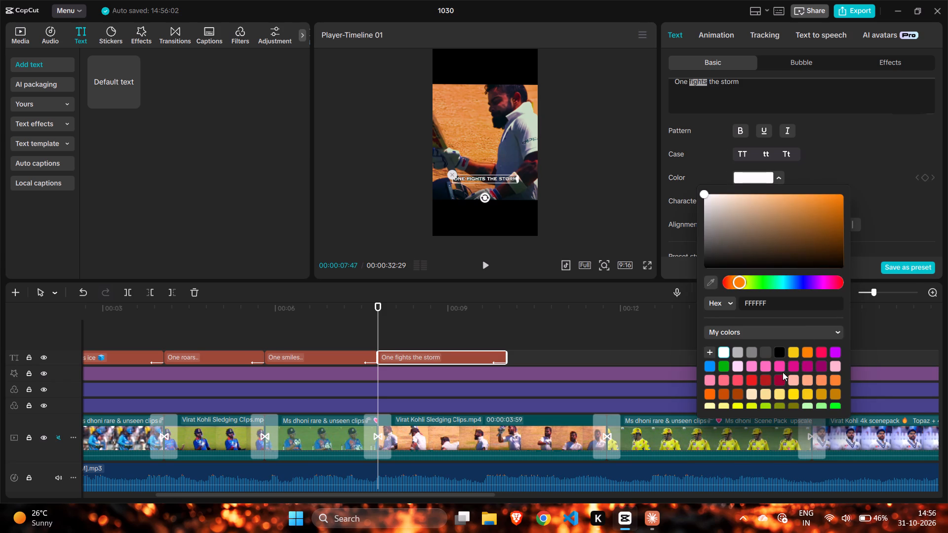
click(739, 405)
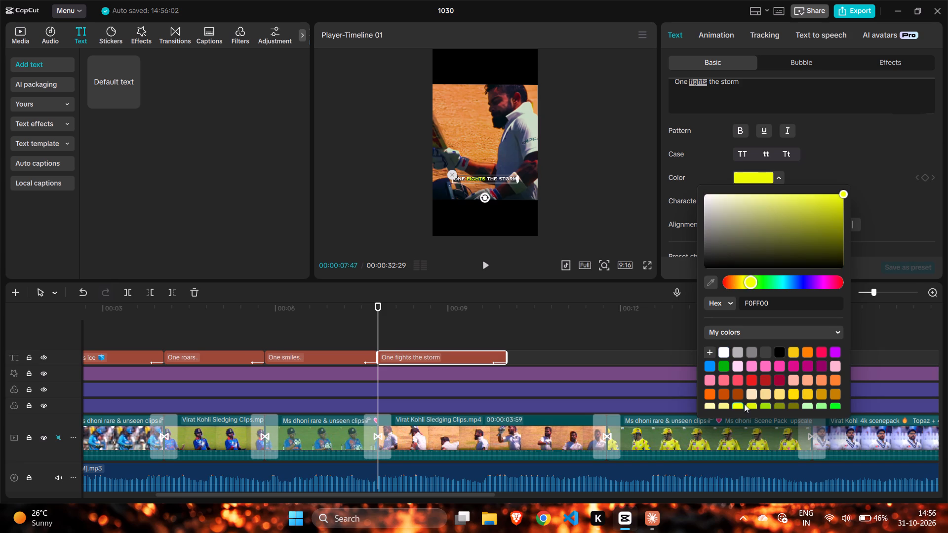
scroll(766, 394, down, 1)
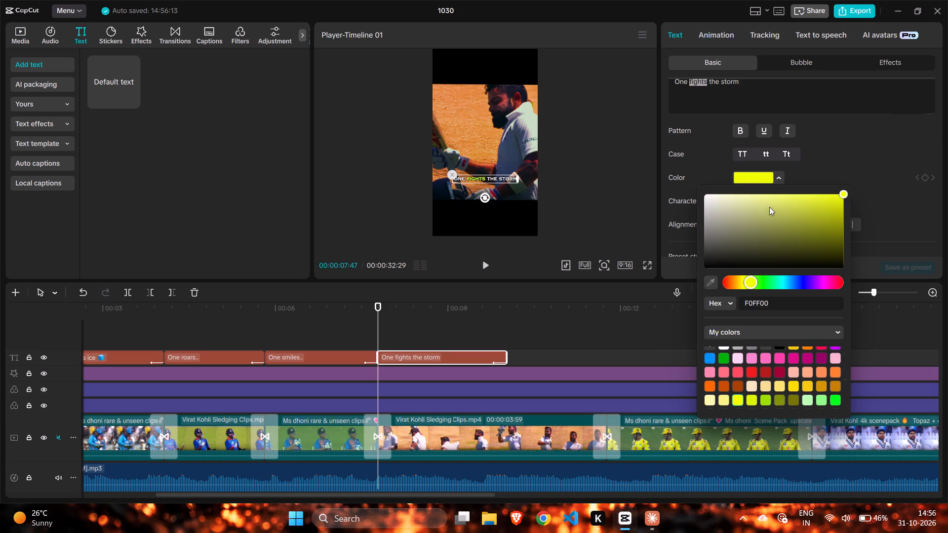
Colour the word "storm" red (EC1D1D) in the "One fights the storm" caption.
drag(742, 83, 721, 85)
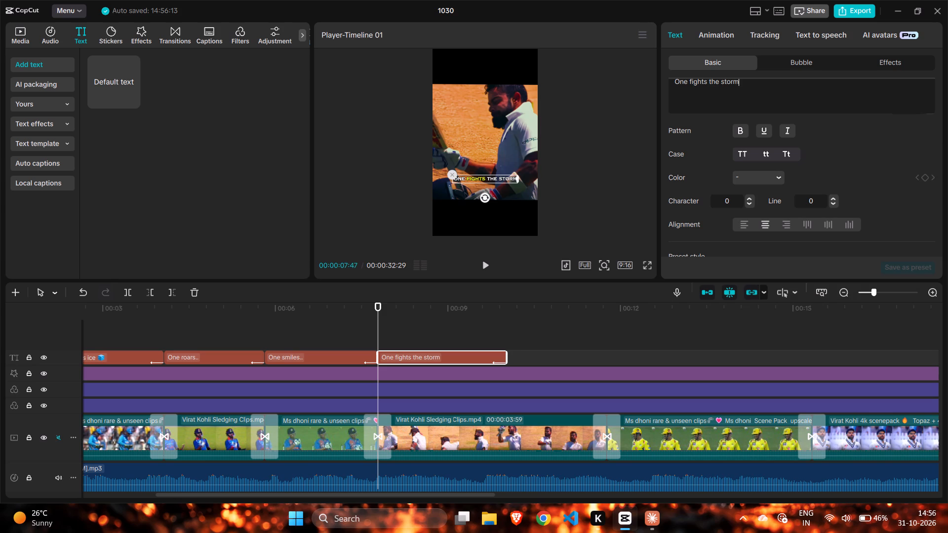
drag(750, 82, 720, 81)
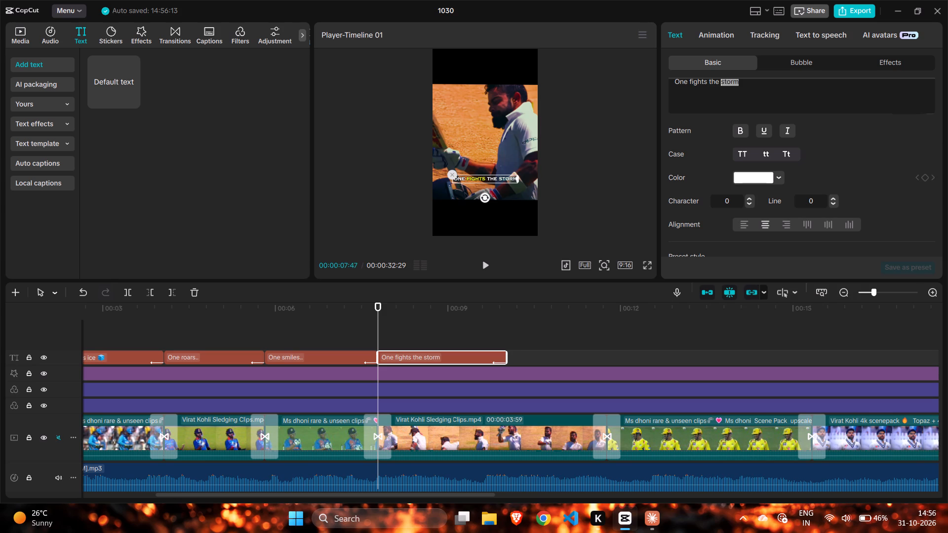
click(779, 177)
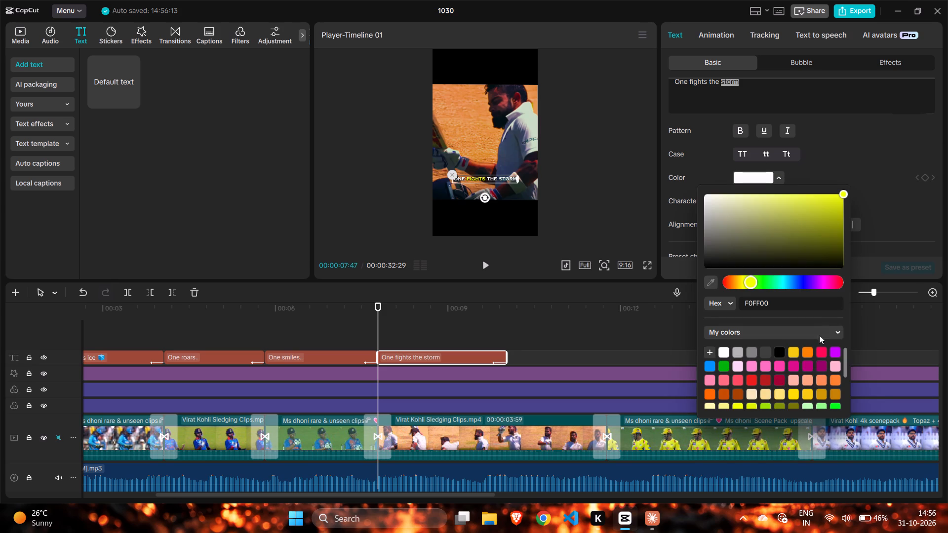
click(754, 382)
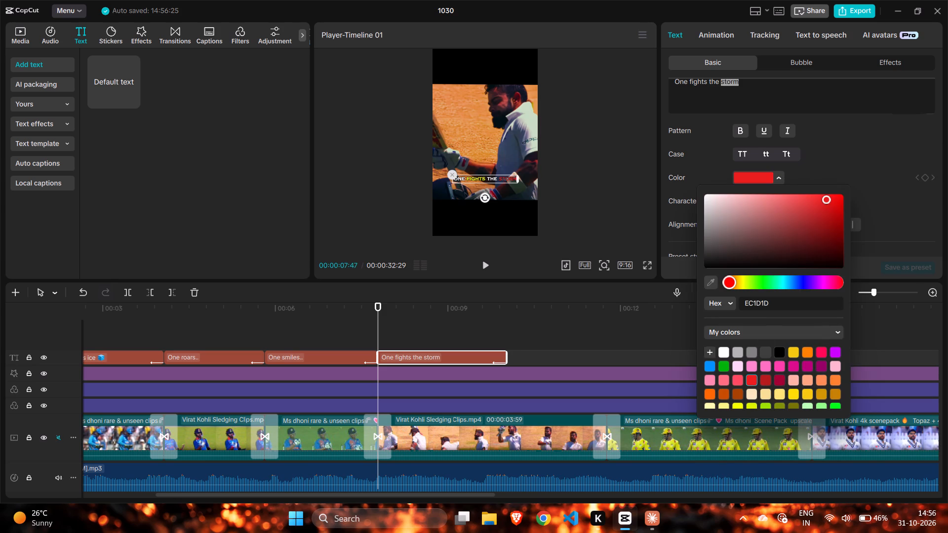
Extend the "One fights the storm" caption to the end of its Virat Kohli Sledging clip and place the playhead there.
click(747, 86)
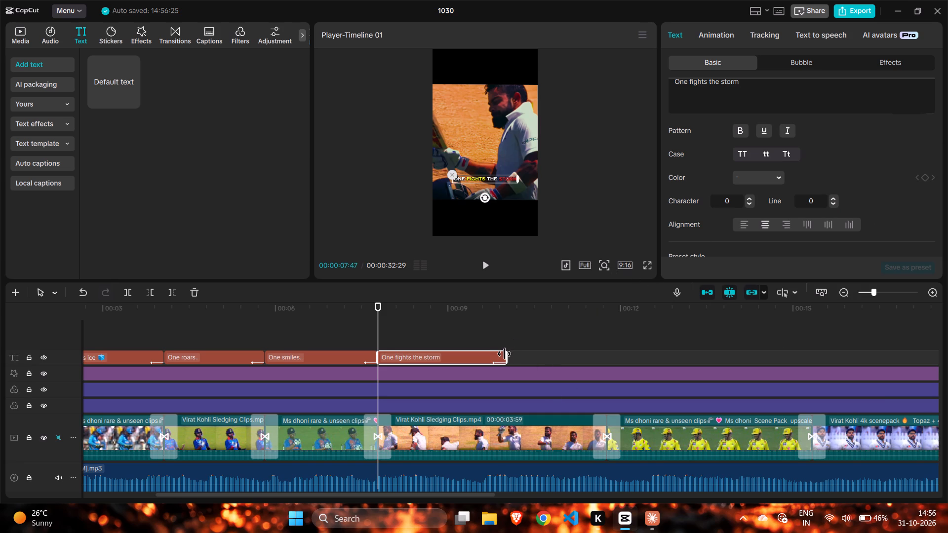
drag(504, 354, 602, 363)
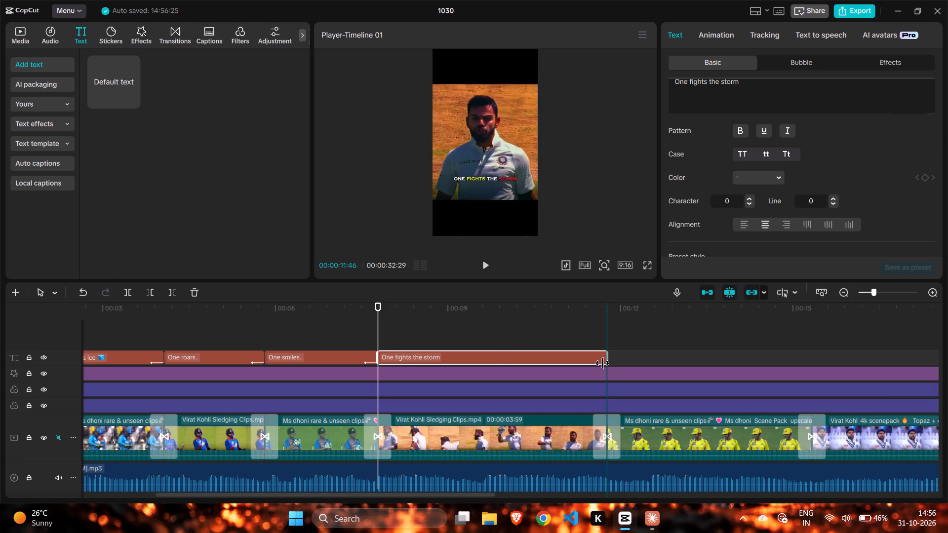
drag(602, 363, 603, 364)
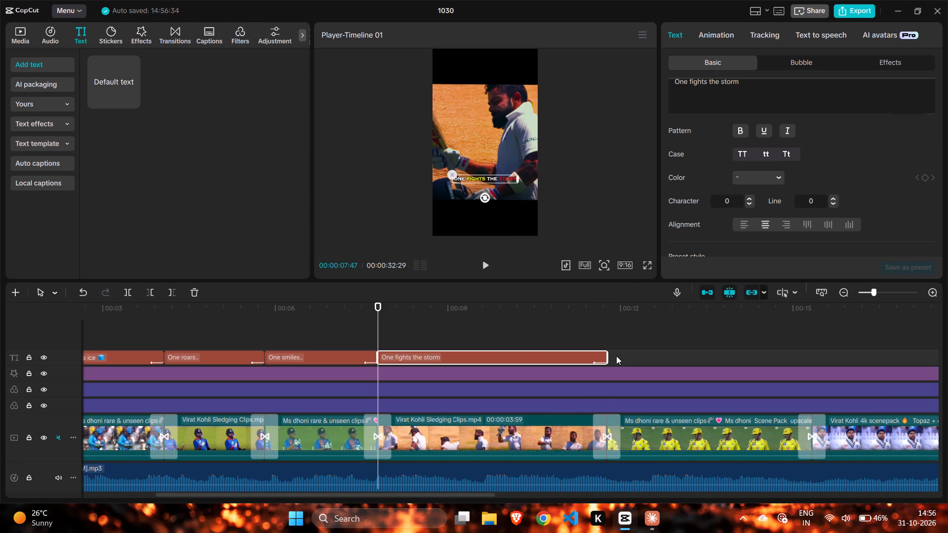
click(603, 330)
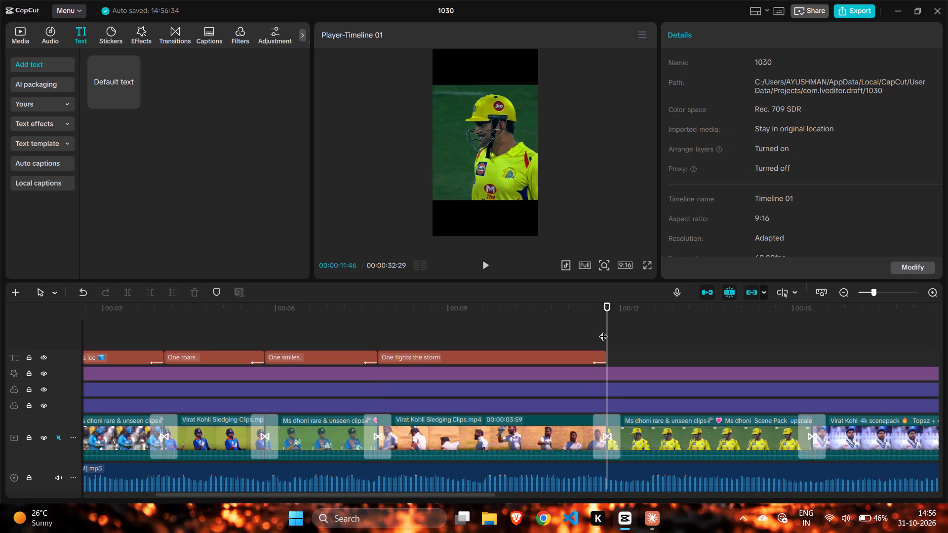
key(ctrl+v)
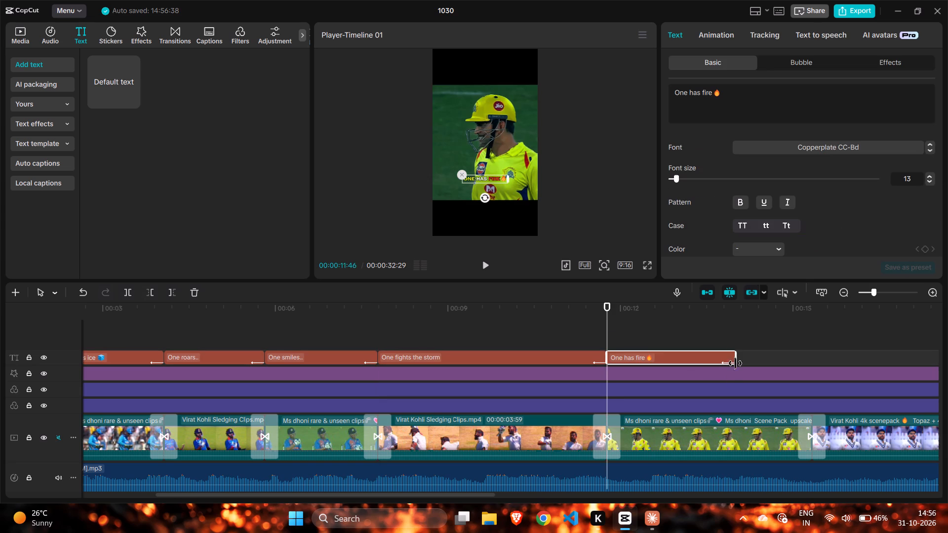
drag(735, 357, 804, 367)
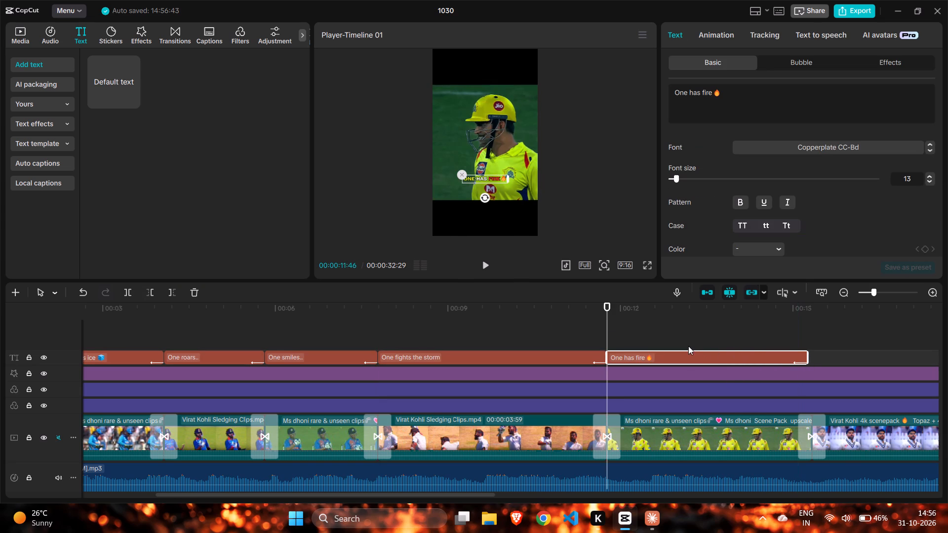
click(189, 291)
Duplicate the "One fights the storm" caption at 00:00:11:46 and trim the copy to the end of the yellow-jersey MS Dhoni clip.
click(395, 359)
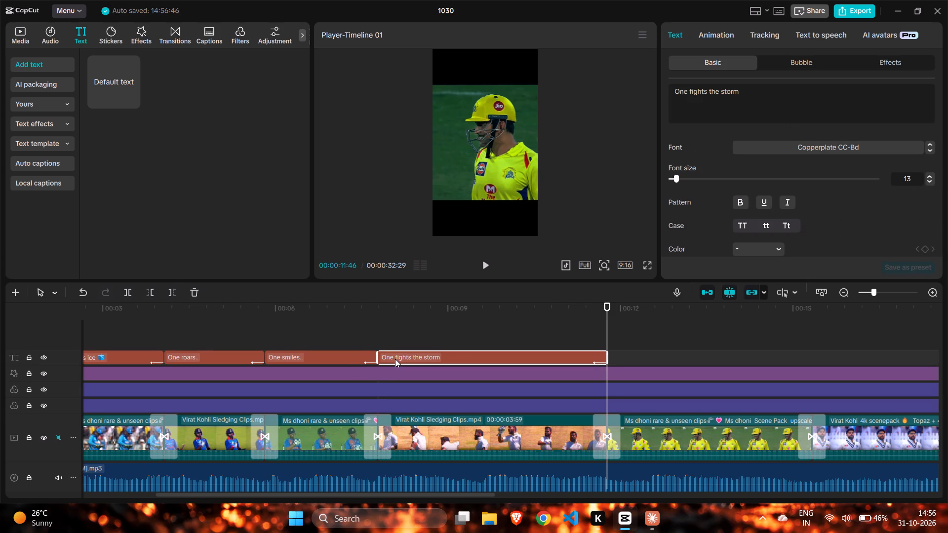
key(ctrl+c)
key(ctrl+v)
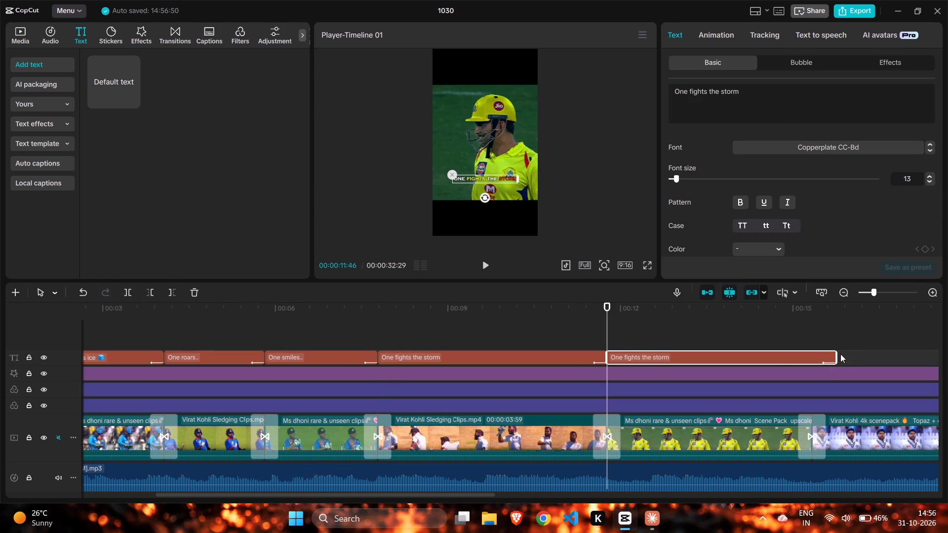
drag(836, 352, 812, 358)
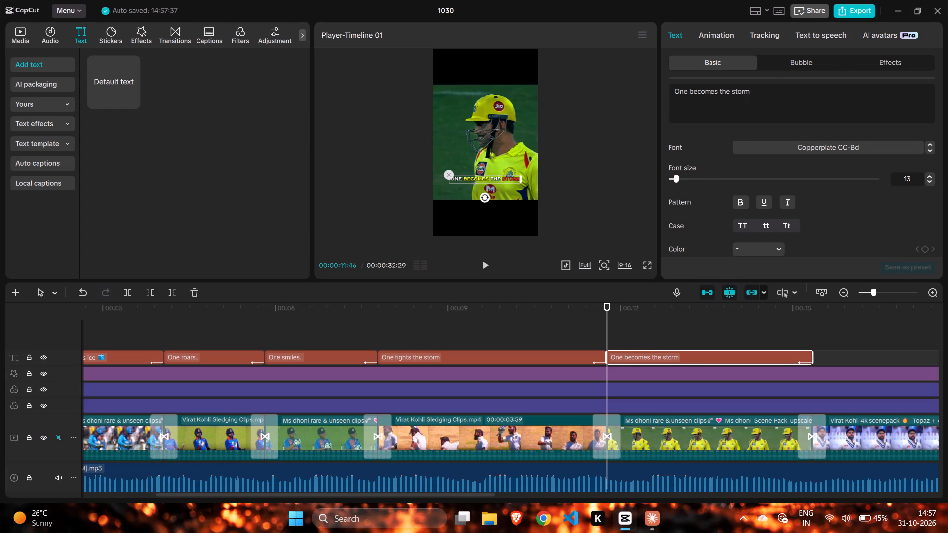
text(calm)
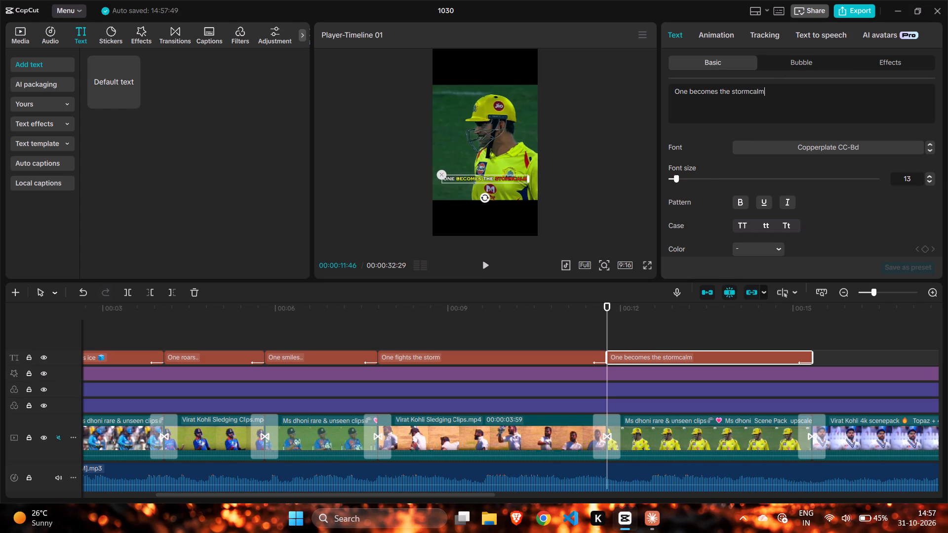
key(Left)
key(Left)
key(Left)
key(Left)
key(BackSpace)
key(BackSpace)
key(BackSpace)
key(BackSpace)
key(BackSpace)
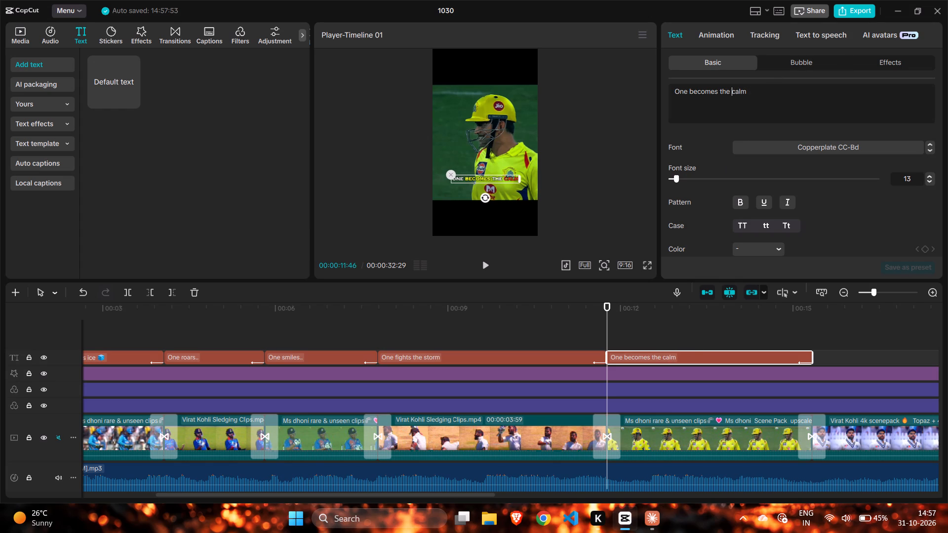
Colour the word "calm" blue in the "One becomes the calm" caption.
drag(774, 93, 734, 94)
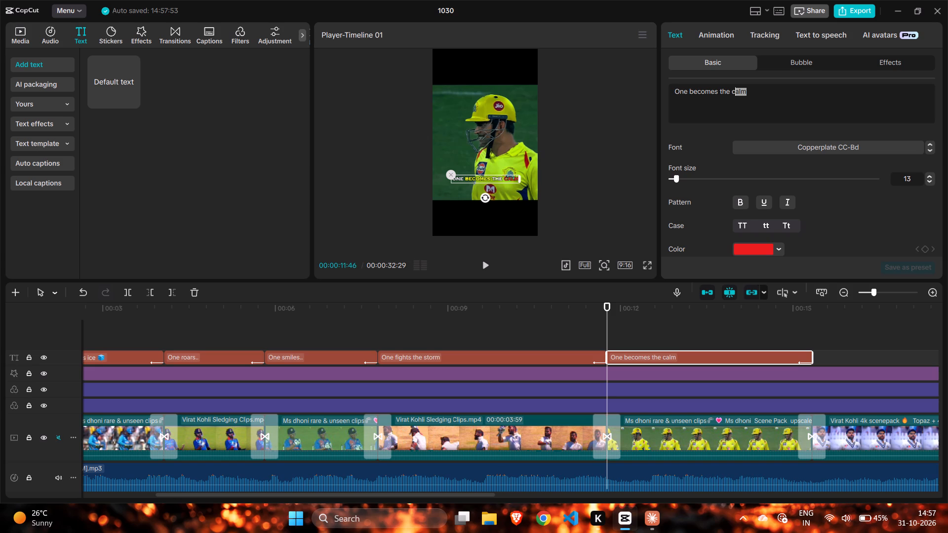
drag(734, 94, 733, 93)
click(779, 248)
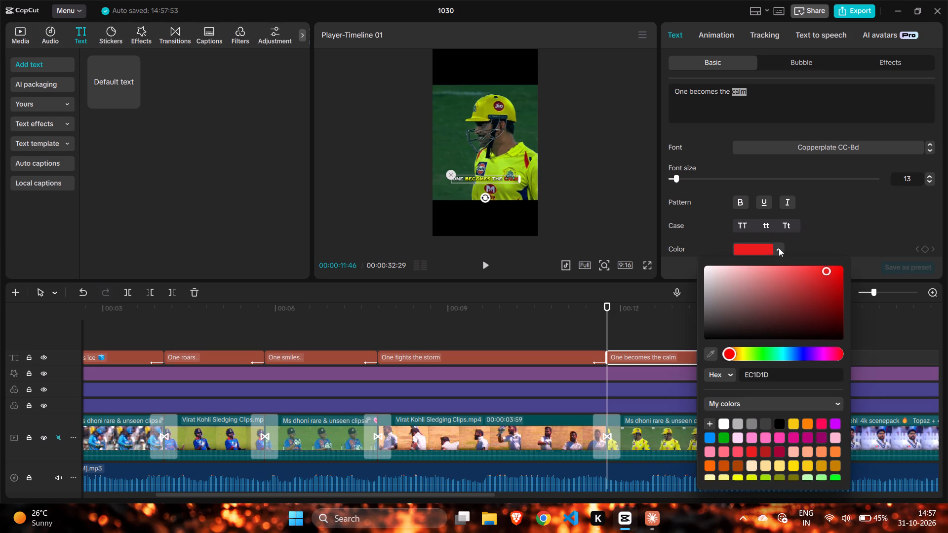
click(709, 435)
click(744, 103)
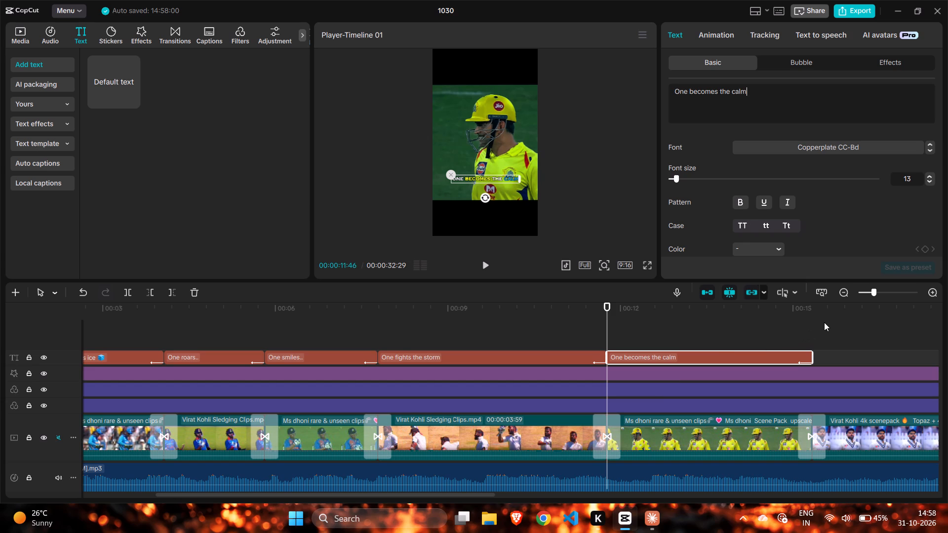
Apply the favourited Text Fade In entrance animation to the "One has ice" caption with a duration of 0.2 s.
click(809, 323)
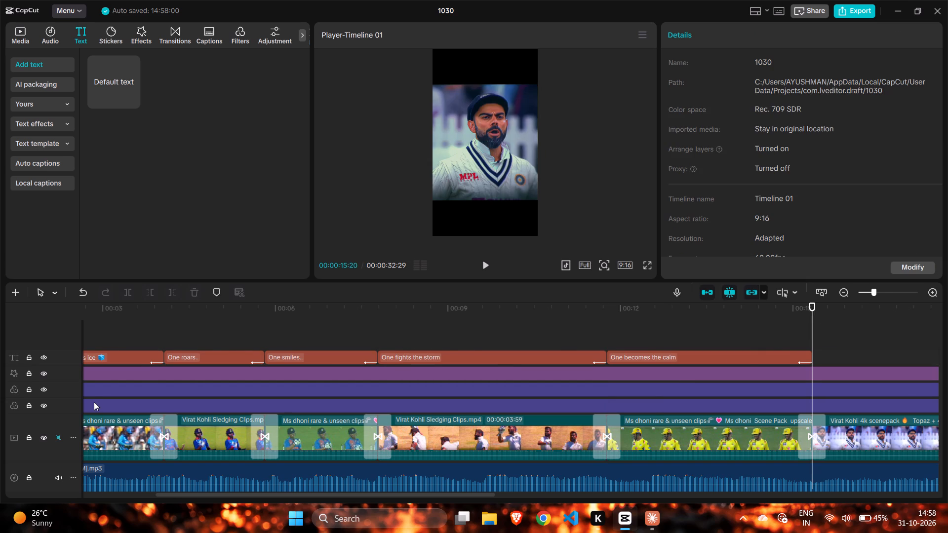
scroll(94, 402, right, 3)
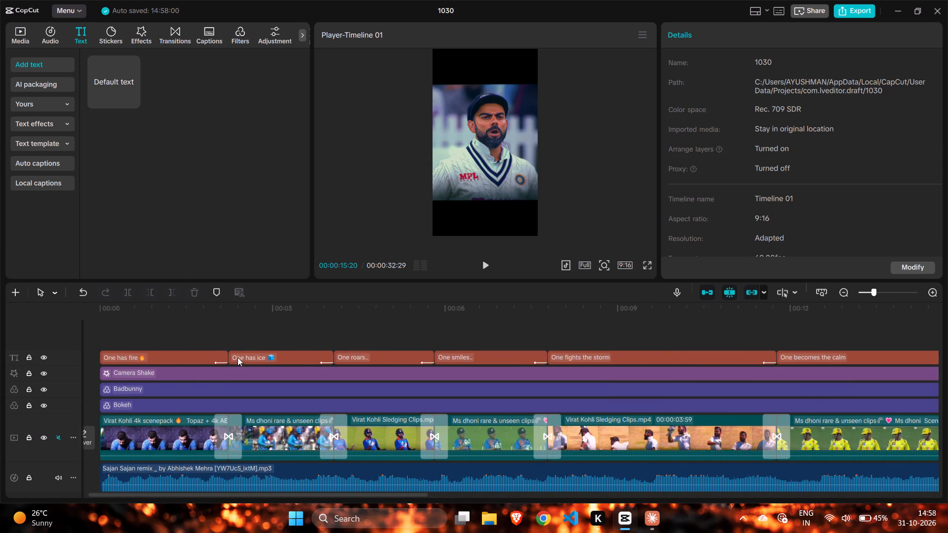
click(258, 354)
click(722, 30)
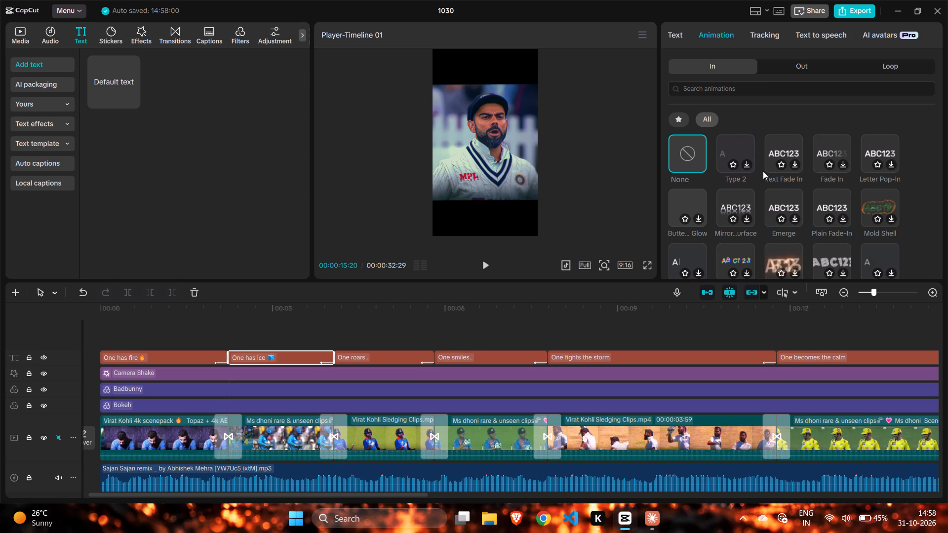
click(682, 122)
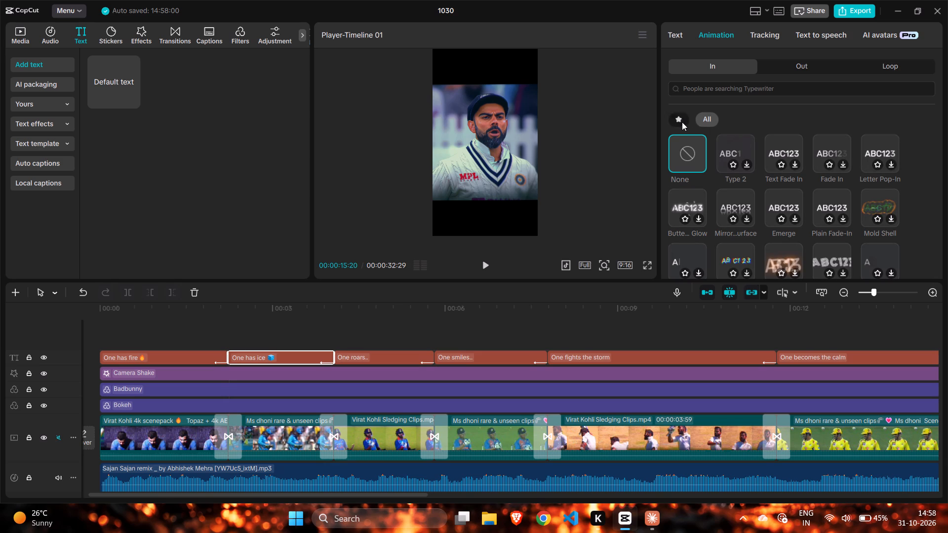
click(740, 152)
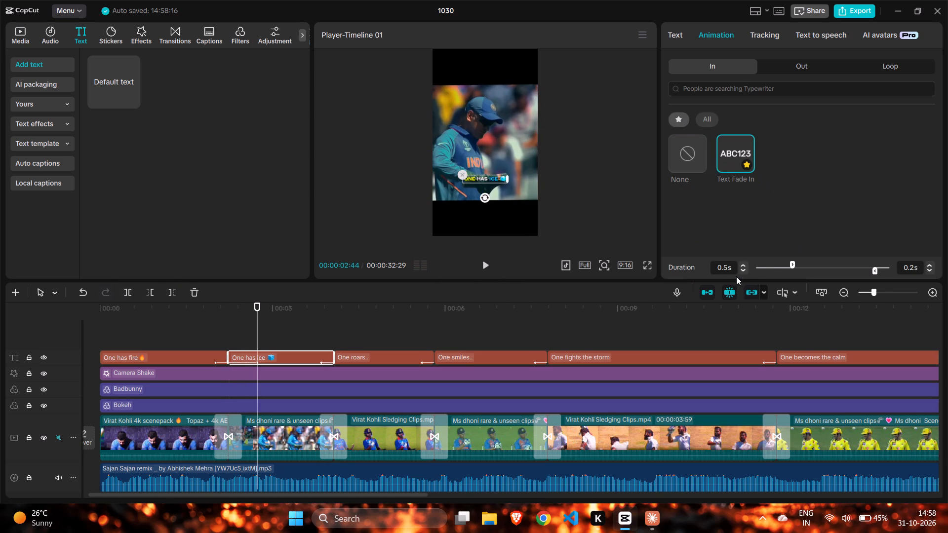
double_click(742, 271)
click(742, 271)
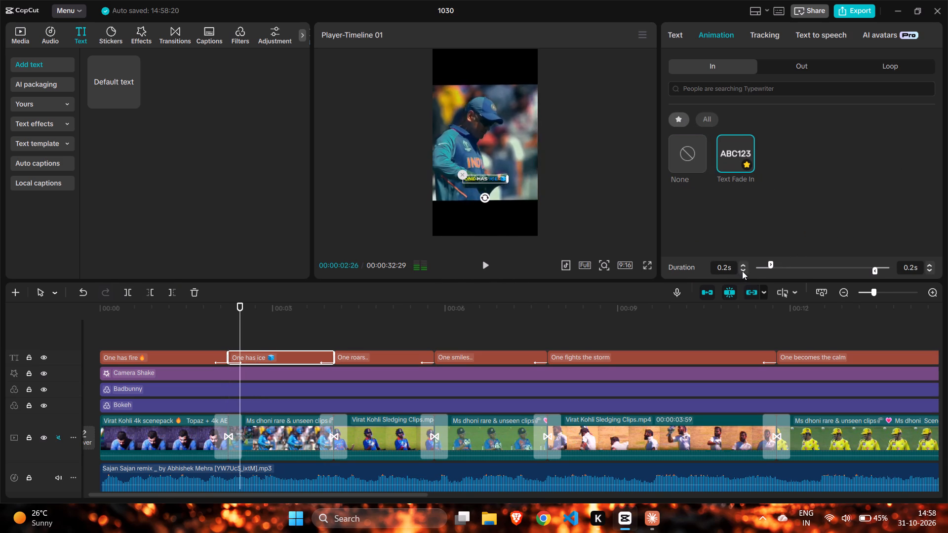
Apply the favourited Text Fade In entrance animation to the "One roars.." caption with a duration of 0.2 s.
click(405, 360)
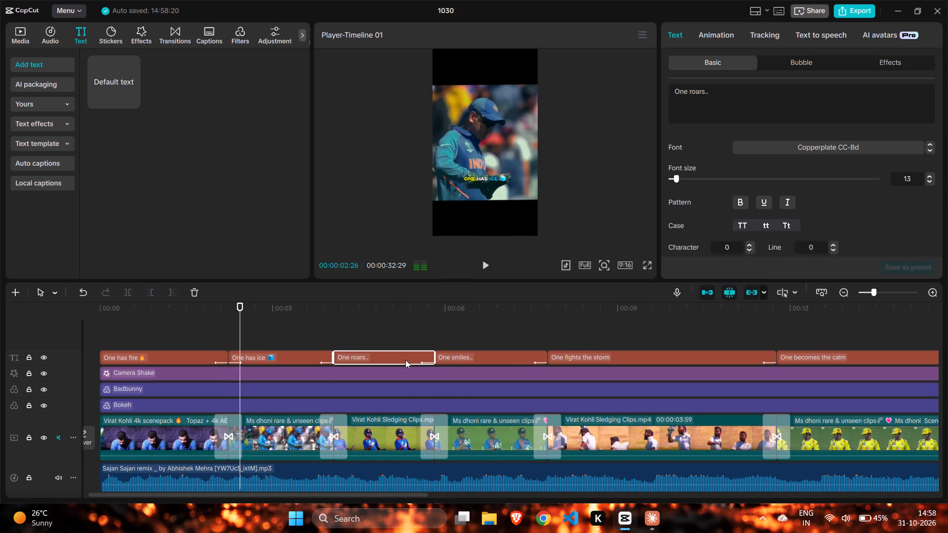
click(709, 35)
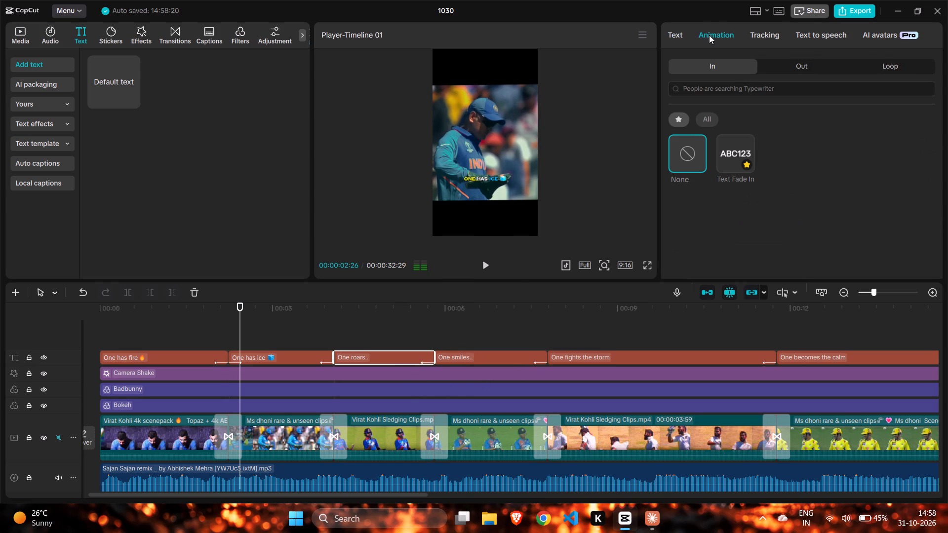
click(734, 145)
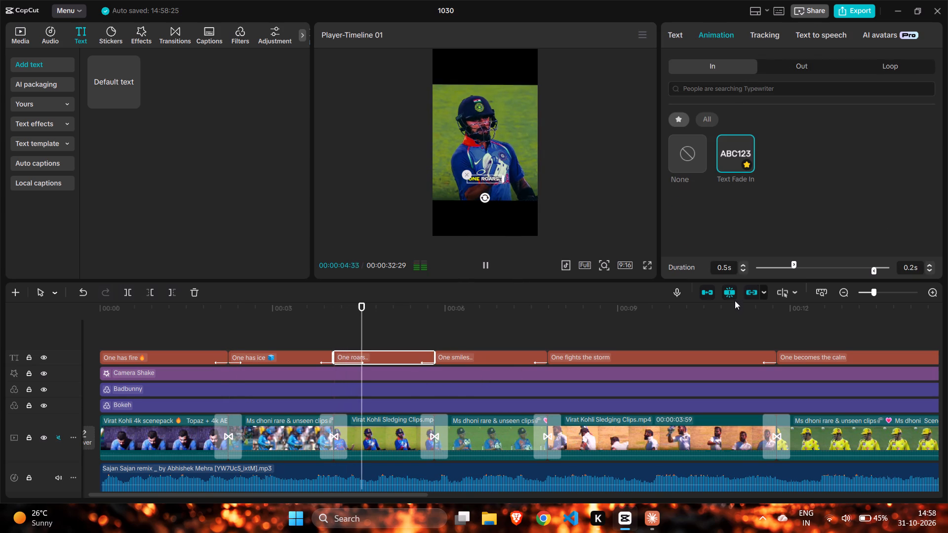
click(742, 266)
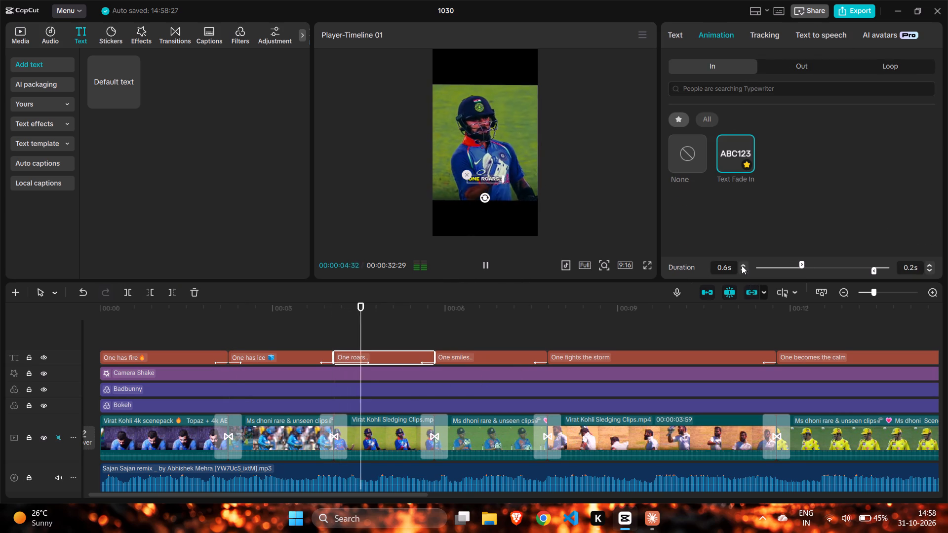
click(742, 266)
triple_click(742, 270)
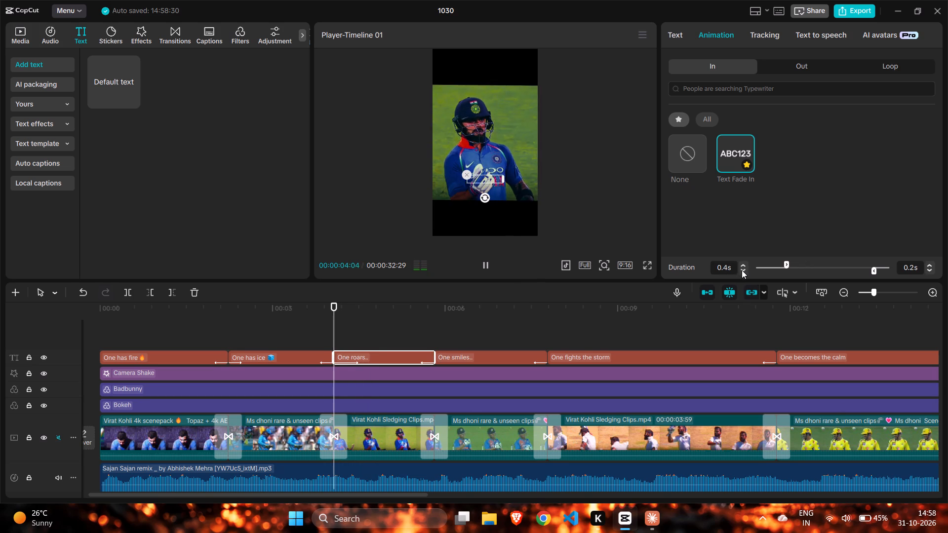
click(742, 270)
click(742, 270)
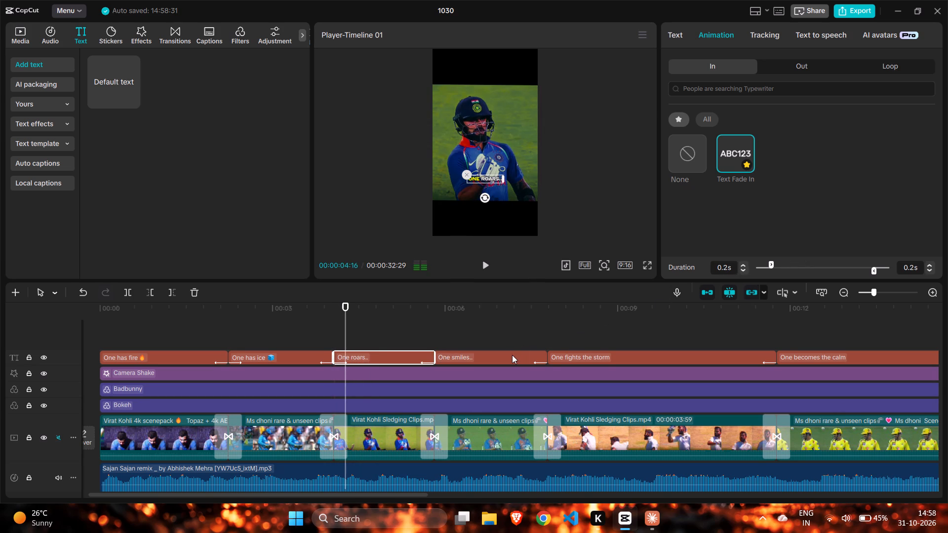
Apply the Text Fade In entrance animation to the "One smiles.." caption with a duration of 0.2 s.
click(512, 355)
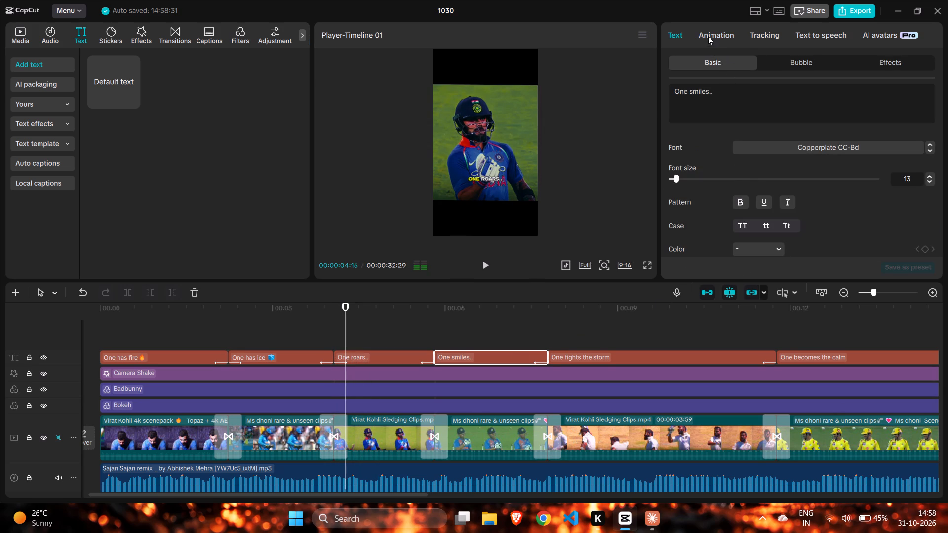
click(708, 36)
click(732, 159)
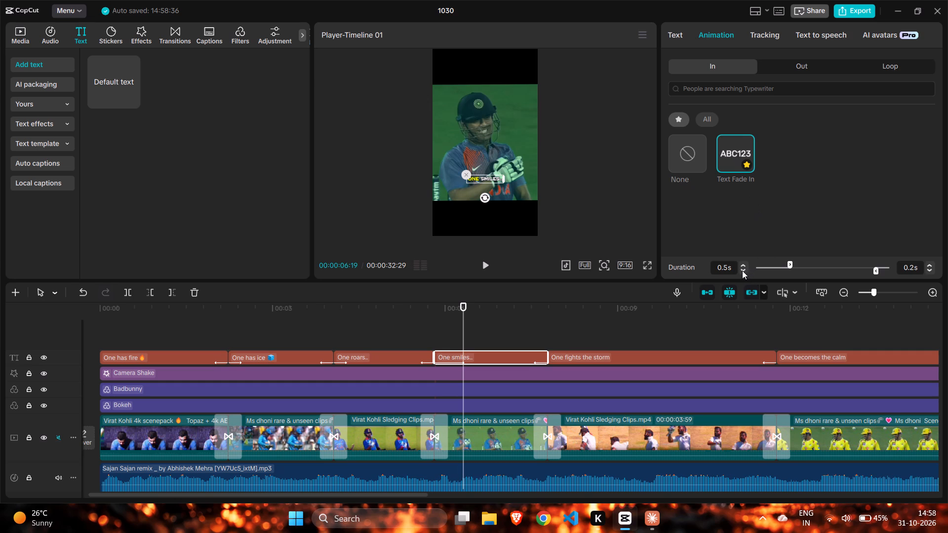
triple_click(742, 270)
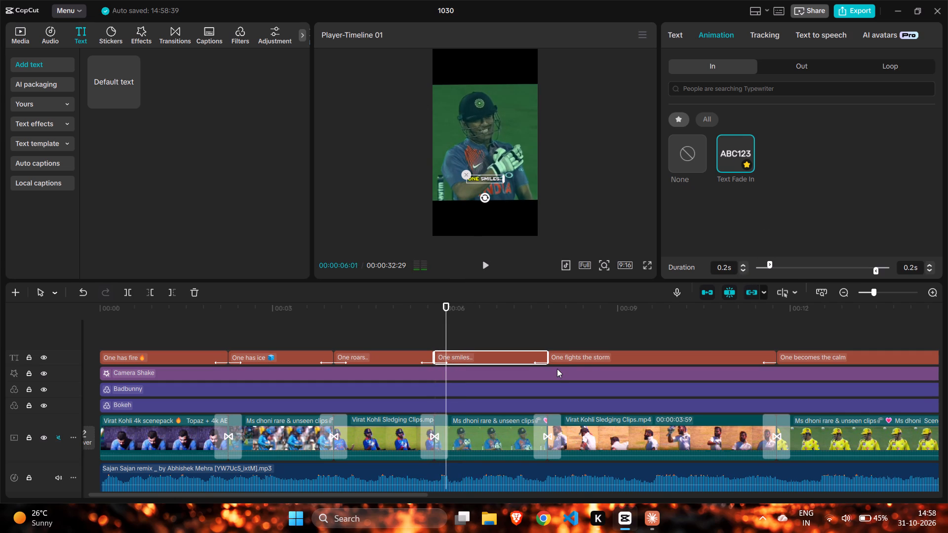
Apply the Text Fade In entrance animation to the "One fights the storm" caption with a duration of 0.2 s.
click(574, 358)
click(715, 27)
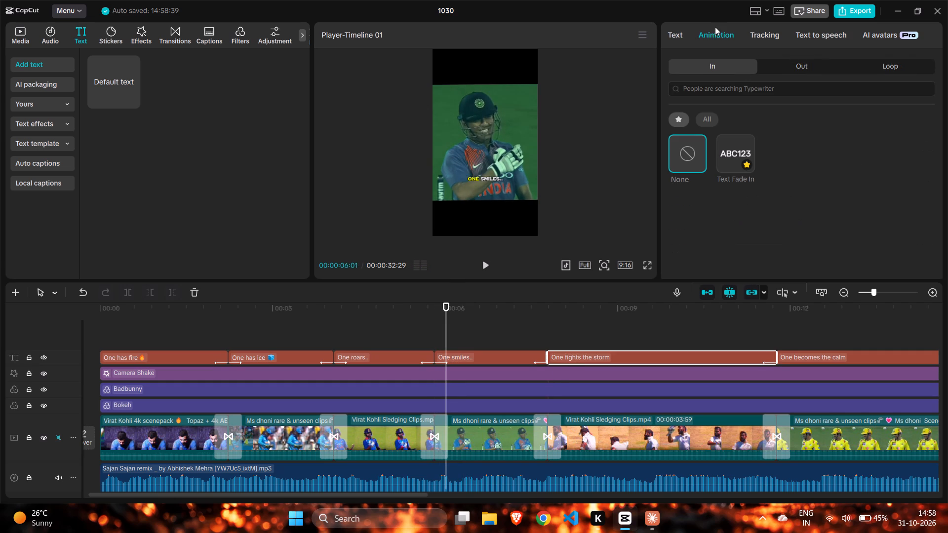
click(723, 155)
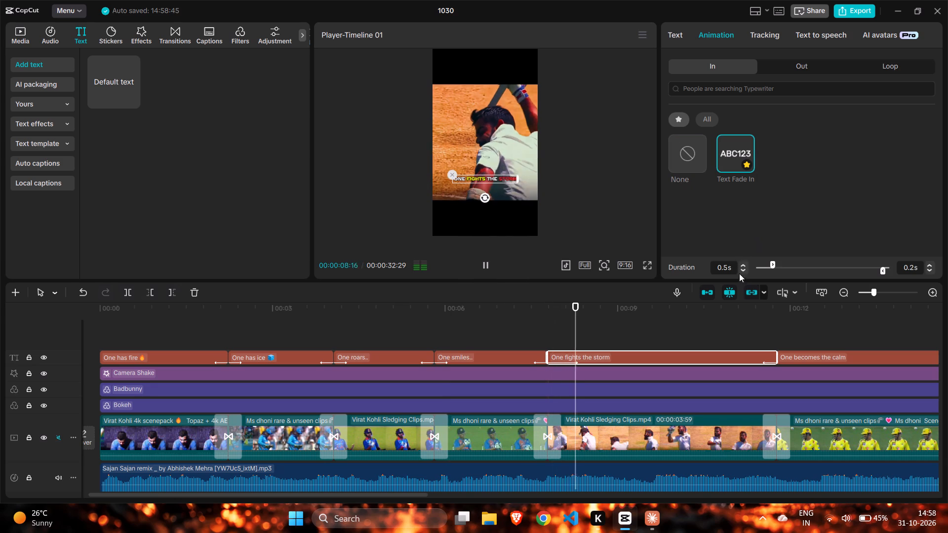
click(740, 273)
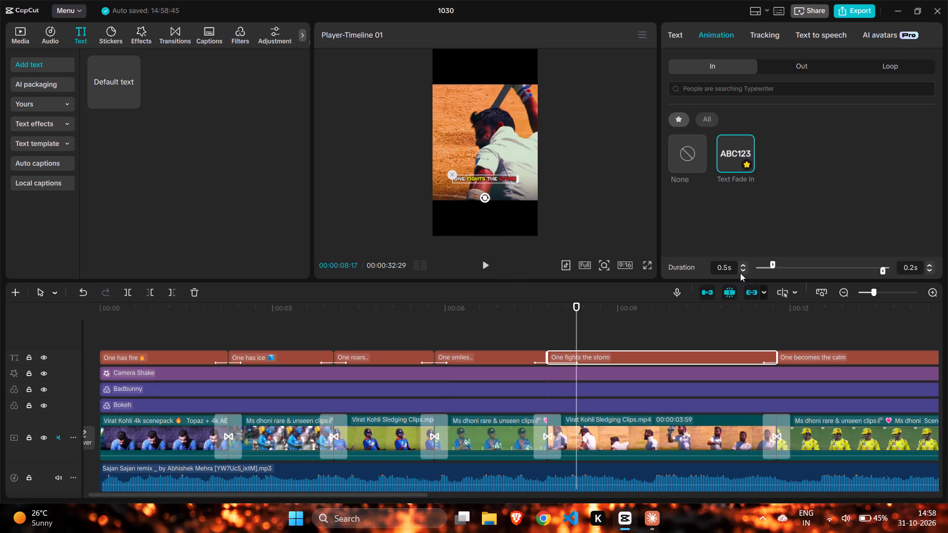
triple_click(744, 271)
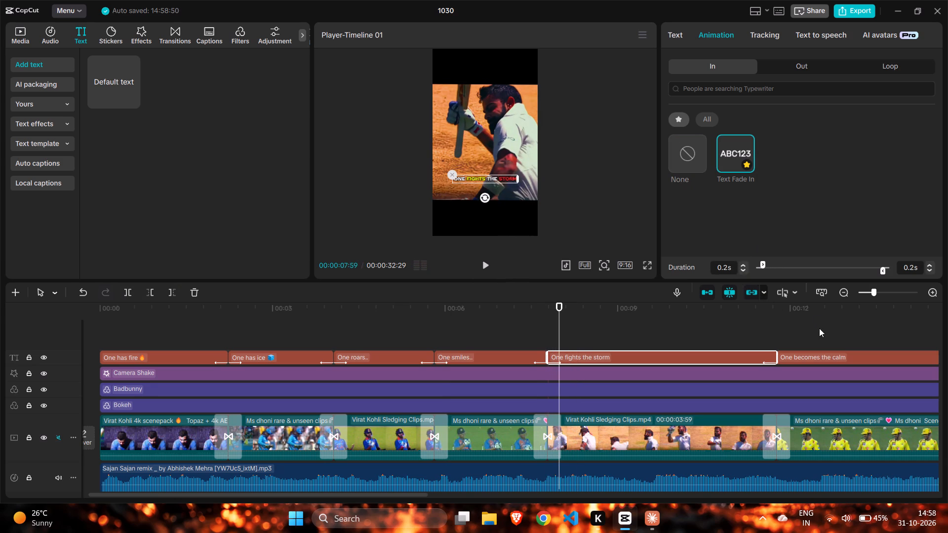
Apply the Text Fade In entrance animation to the "One becomes the calm" caption with a duration of 0.2 s.
click(835, 358)
click(721, 27)
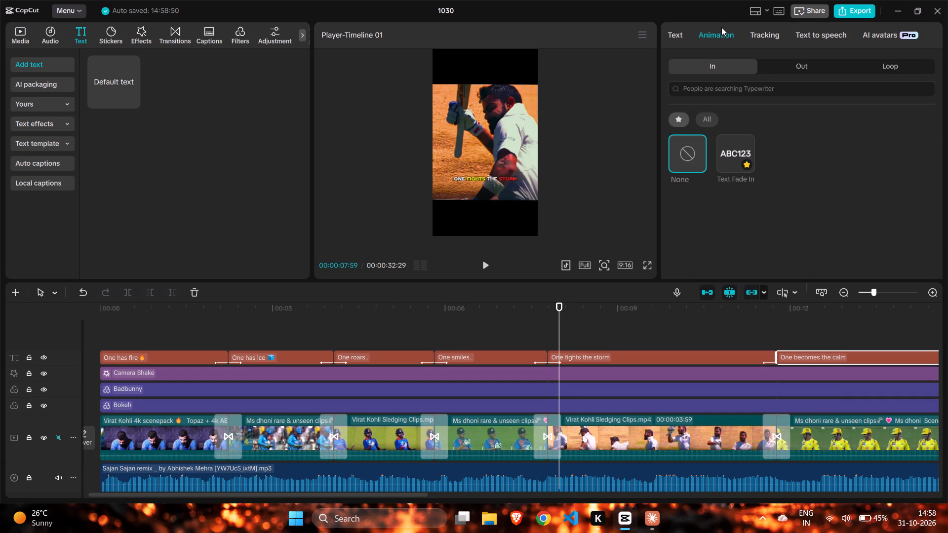
click(729, 139)
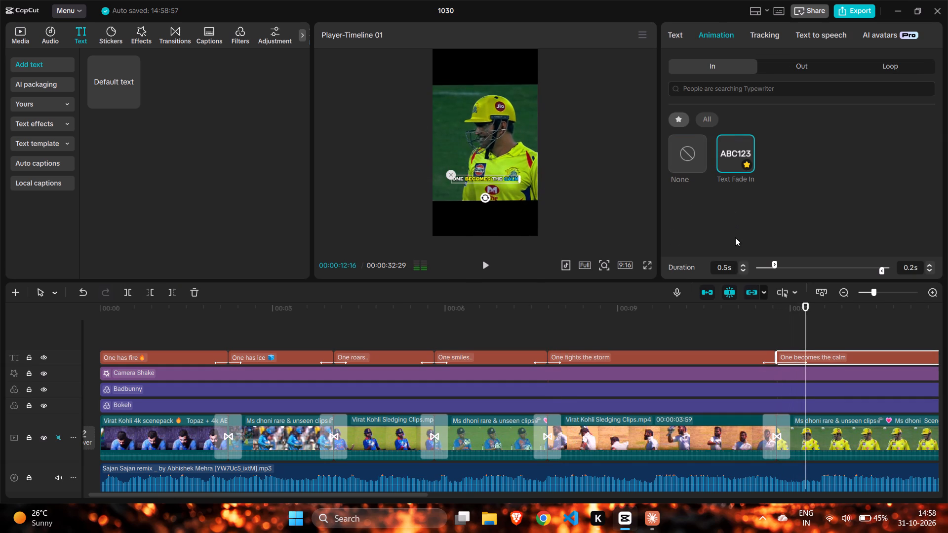
triple_click(743, 269)
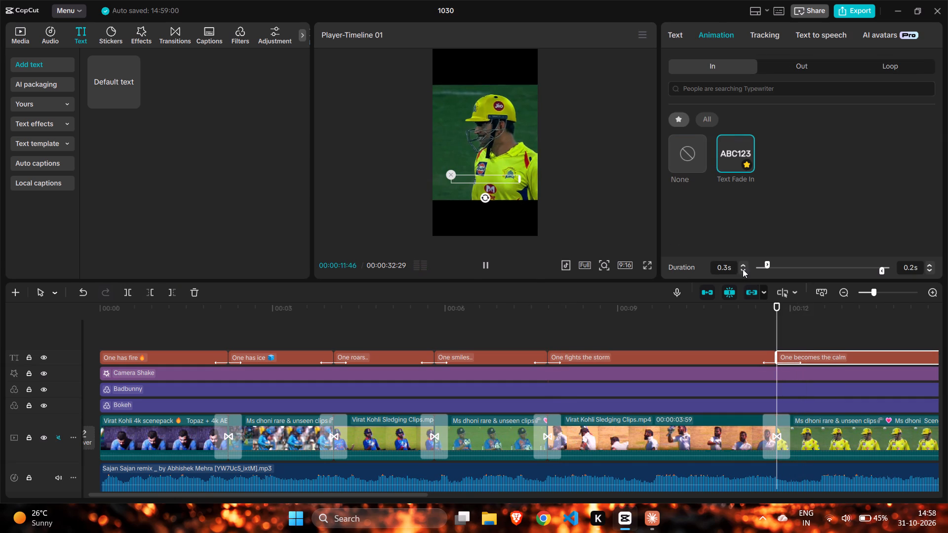
scroll(797, 341, left, 2)
scroll(797, 341, right, 1)
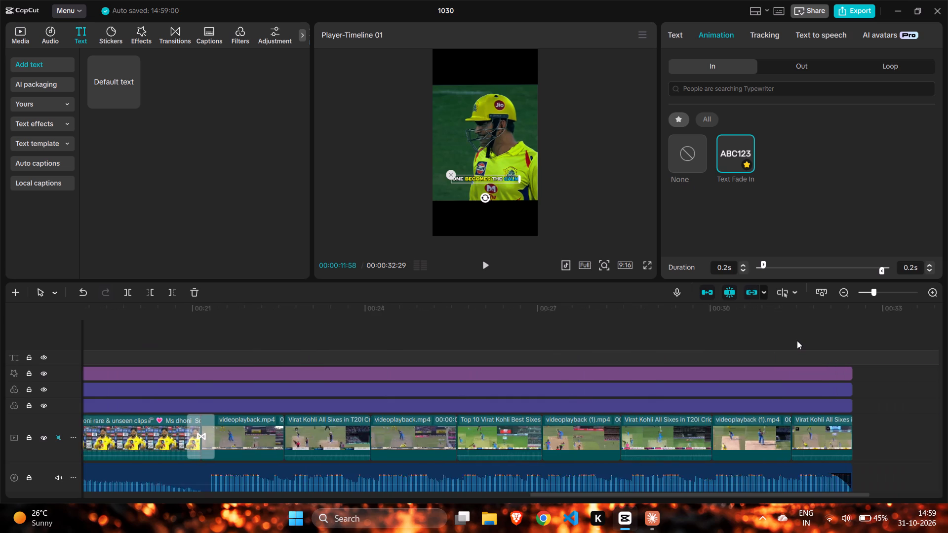
scroll(797, 341, right, 1)
ctrl+scroll(797, 341, down, 8)
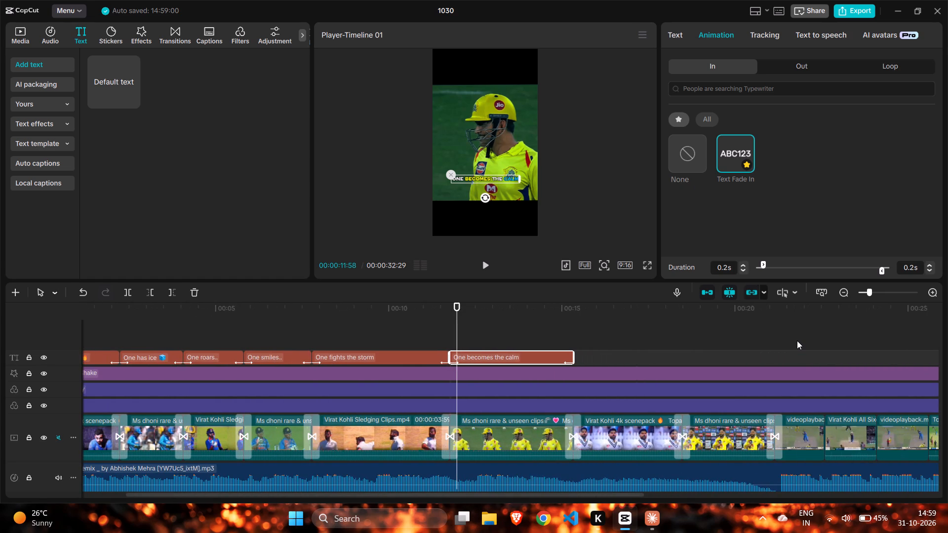
click(579, 316)
drag(579, 316, 573, 315)
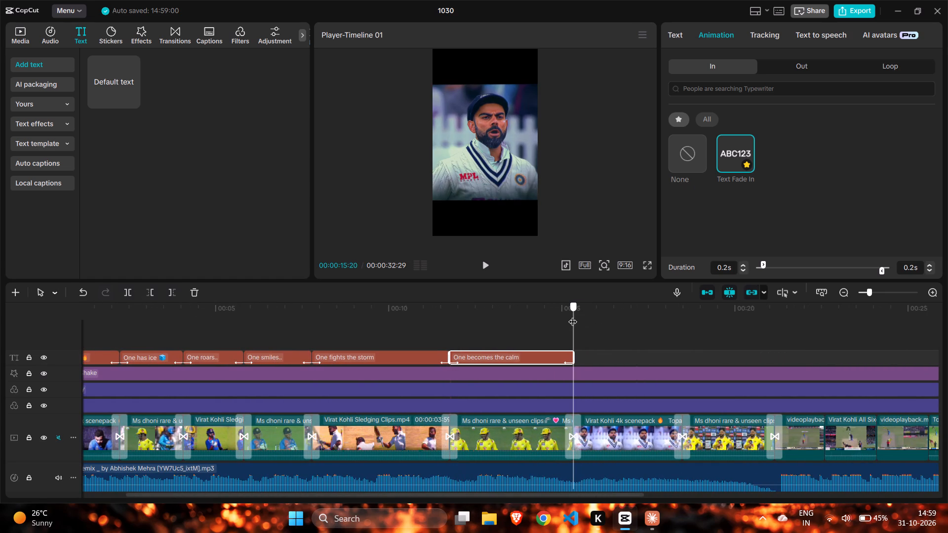
drag(573, 315, 570, 315)
click(526, 352)
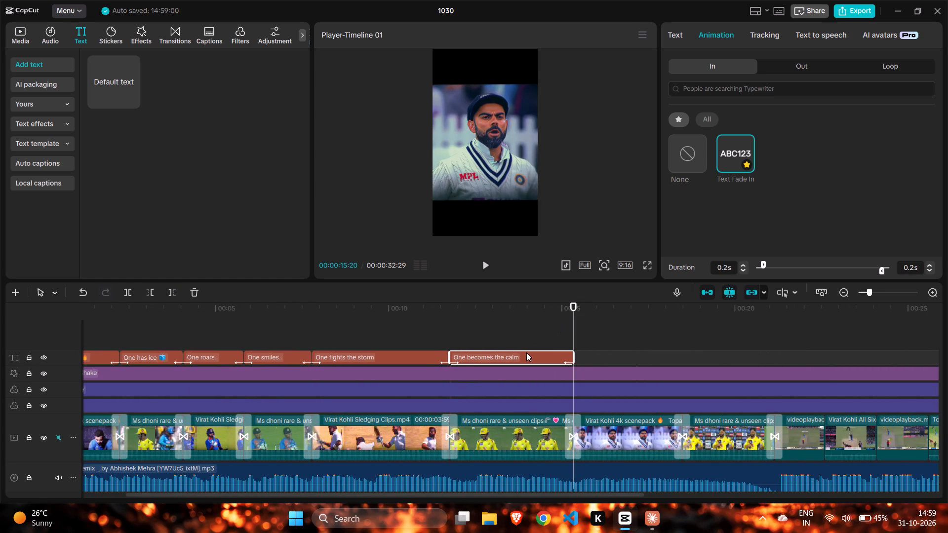
click(416, 356)
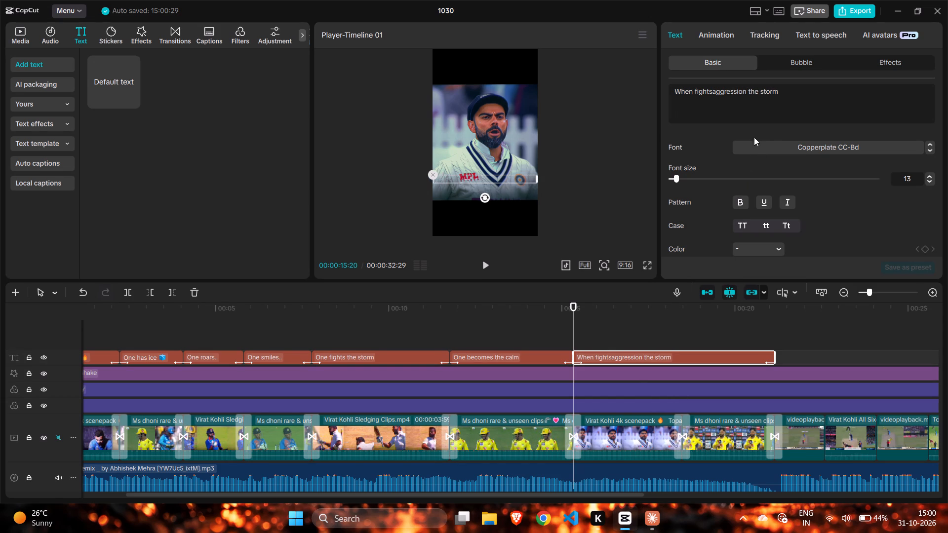
click(712, 91)
key(BackSpace)
key(BackSpace)
key(BackSpace)
key(BackSpace)
key(BackSpace)
key(BackSpace)
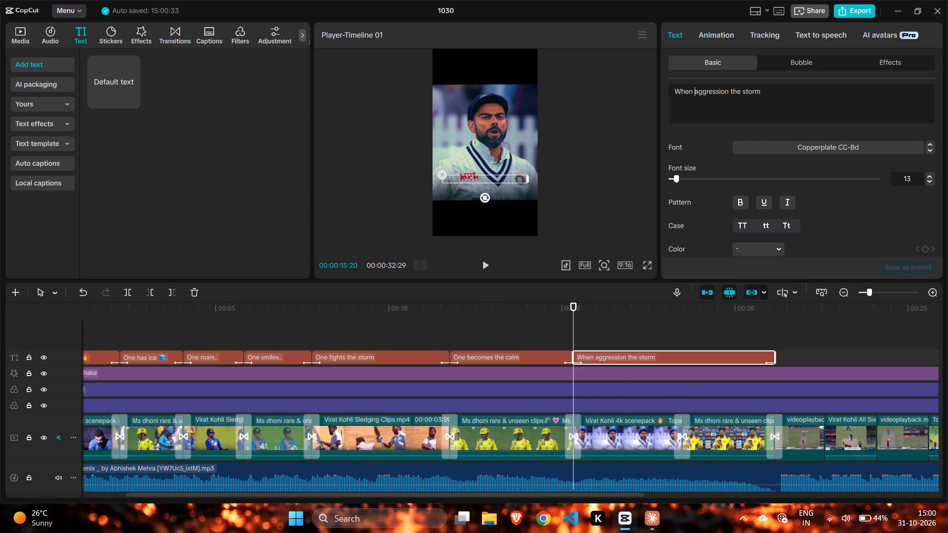
Replace "the" with "meets" after "When aggression" in the caption text.
key(Right)
key(Right)
key(Right)
key(Right)
key(Right)
key(Right)
key(Right)
key(Right)
key(Right)
key(Right)
key(Right)
key(Right)
key(Right)
key(Right)
text(mee)
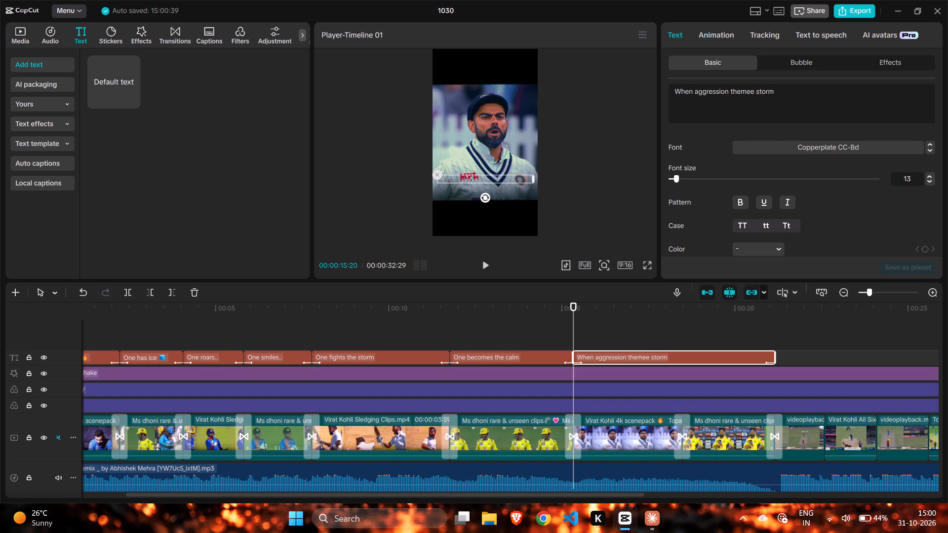
key(r)
key(BackSpace)
text(ts)
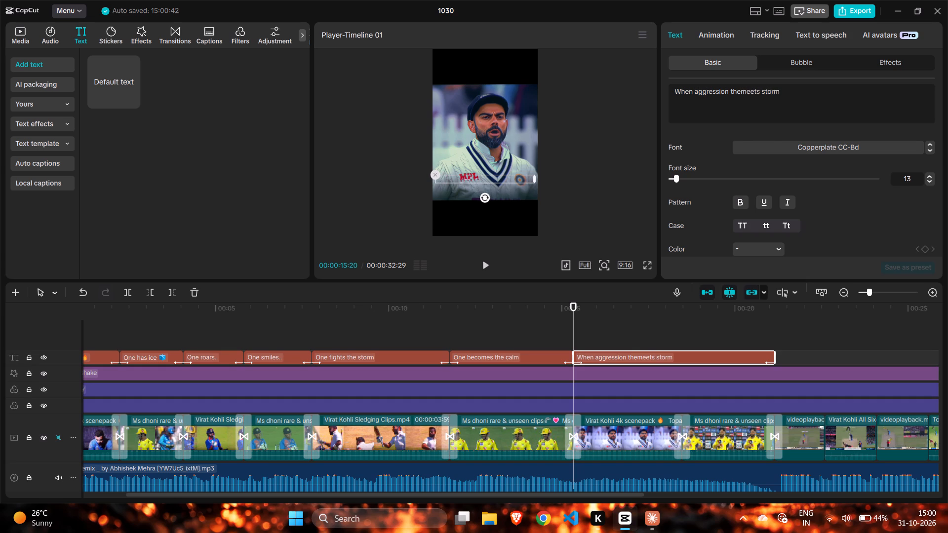
key(Left)
key(Left)
key(Left)
key(Left)
key(Left)
key(Left)
key(Right)
key(BackSpace)
key(BackSpace)
key(BackSpace)
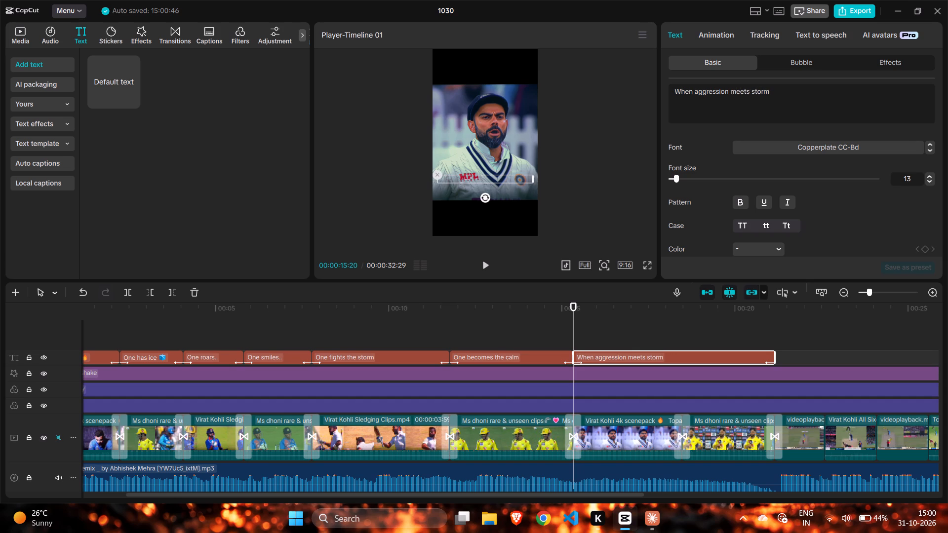
Replace "storm" with "calmness" so the caption reads "When aggression meets calmness".
key(Right)
key(Right)
key(Right)
key(Right)
key(Right)
key(Right)
key(Right)
key(Right)
key(Right)
key(Right)
key(Right)
key(Right)
text(calmness)
key(Left)
key(Left)
key(Left)
key(Left)
key(Left)
key(Left)
key(Left)
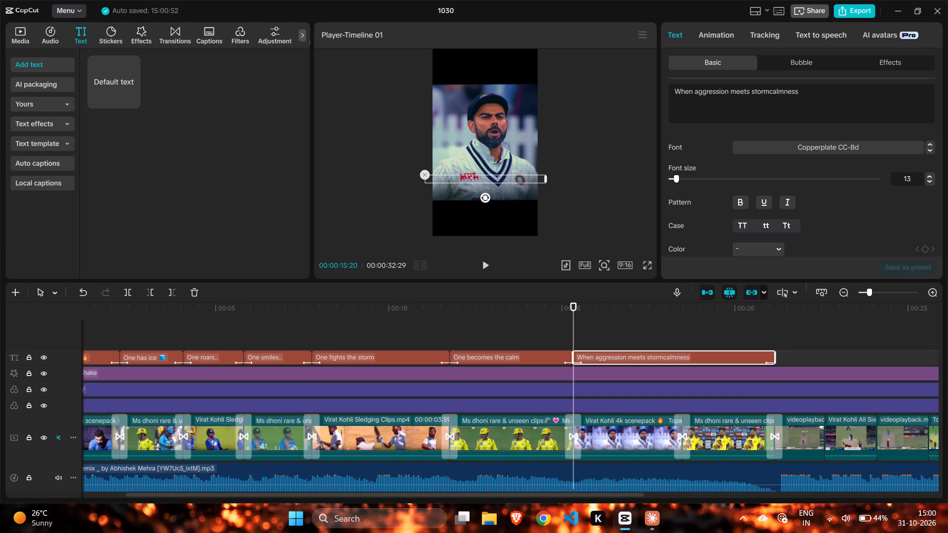
key(Left)
key(Left)
key(Right)
key(BackSpace)
key(BackSpace)
key(BackSpace)
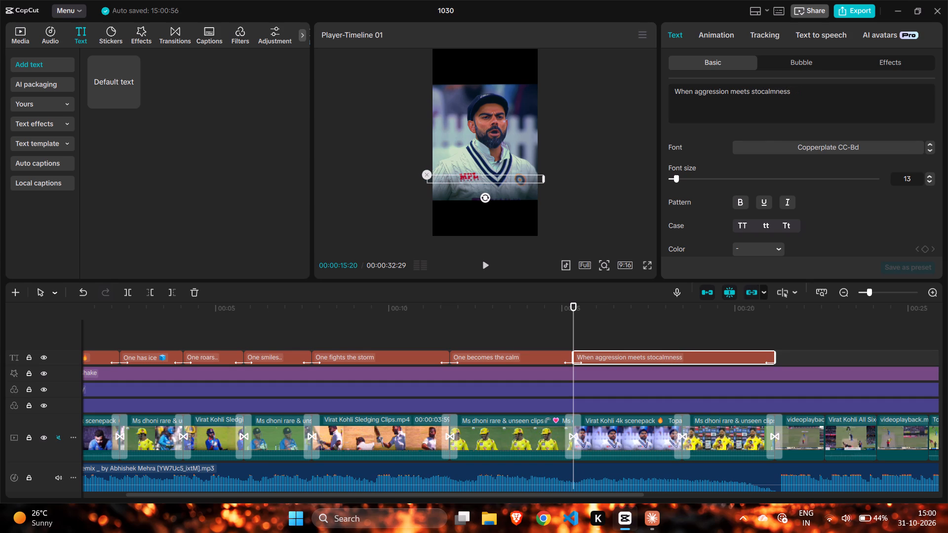
key(BackSpace)
key(BackSpace)
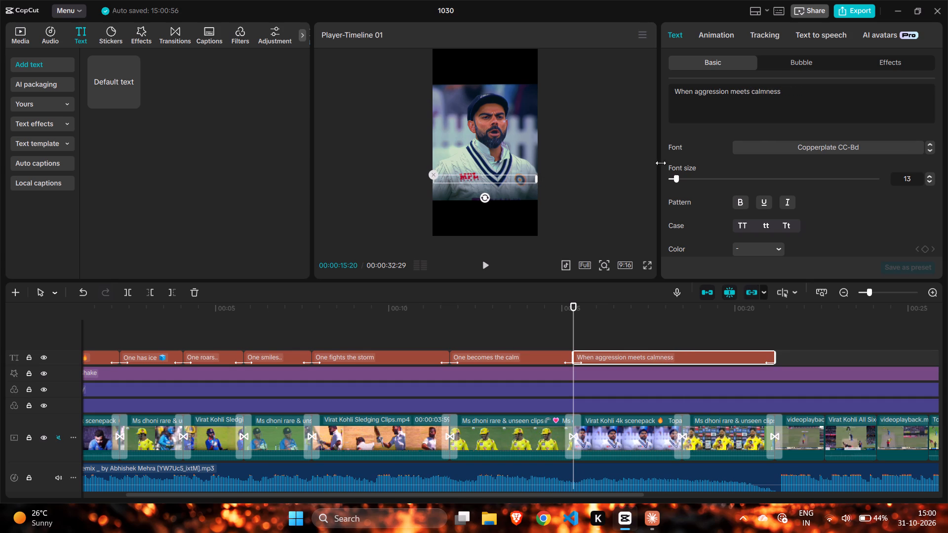
Set the font size of the "When aggression meets calmness" caption to 12, previewing it at 00:00:16:17.
click(586, 335)
drag(586, 335, 587, 335)
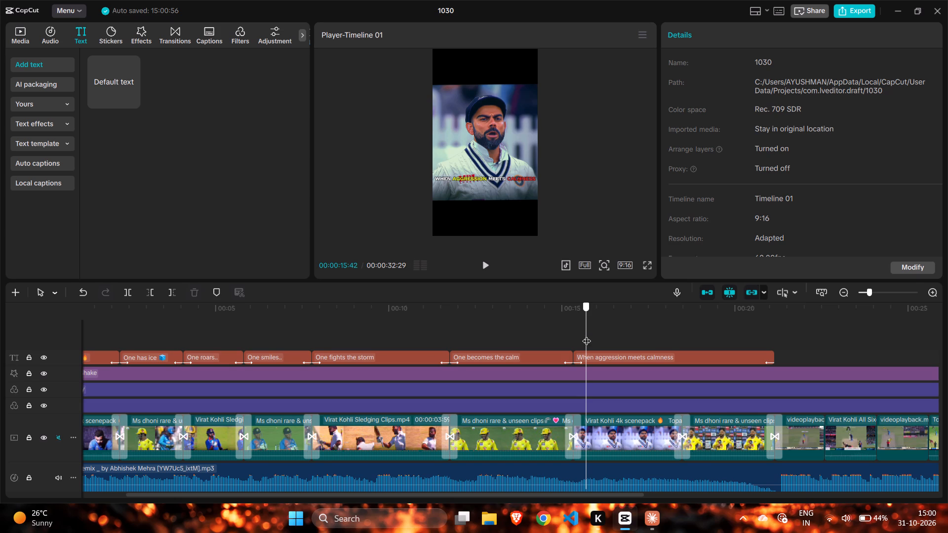
drag(587, 335, 606, 335)
click(589, 351)
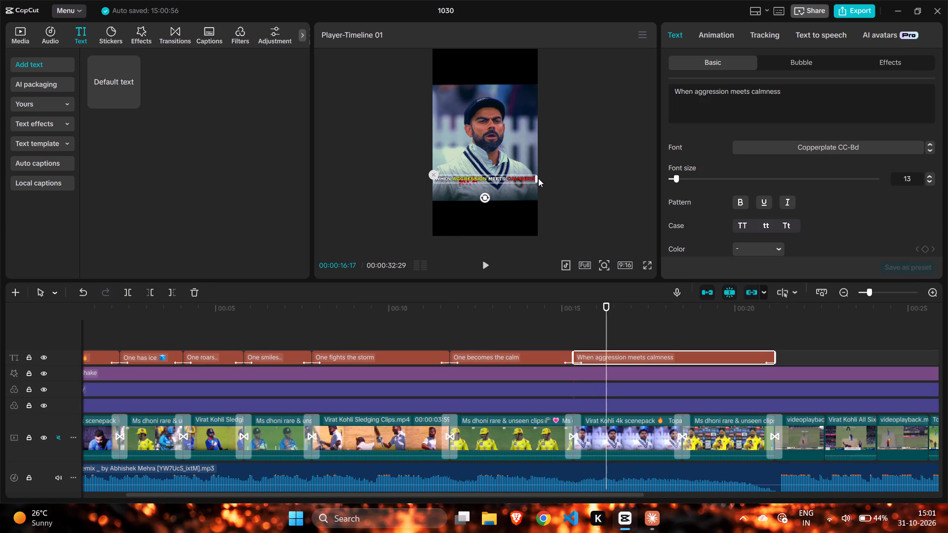
right_click(925, 178)
click(927, 180)
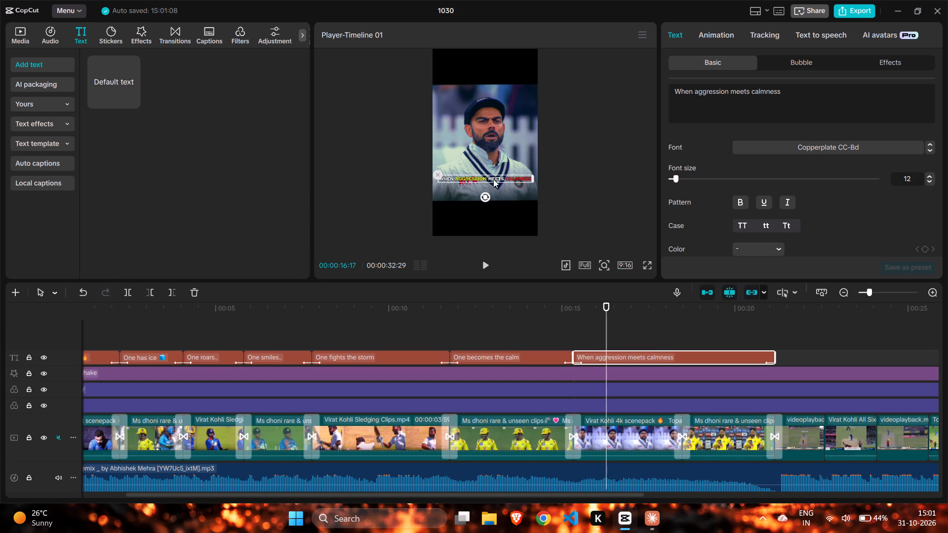
Append ".." to the end of the "When aggression meets calmness" caption and check it in the full-screen preview.
click(794, 89)
text(..)
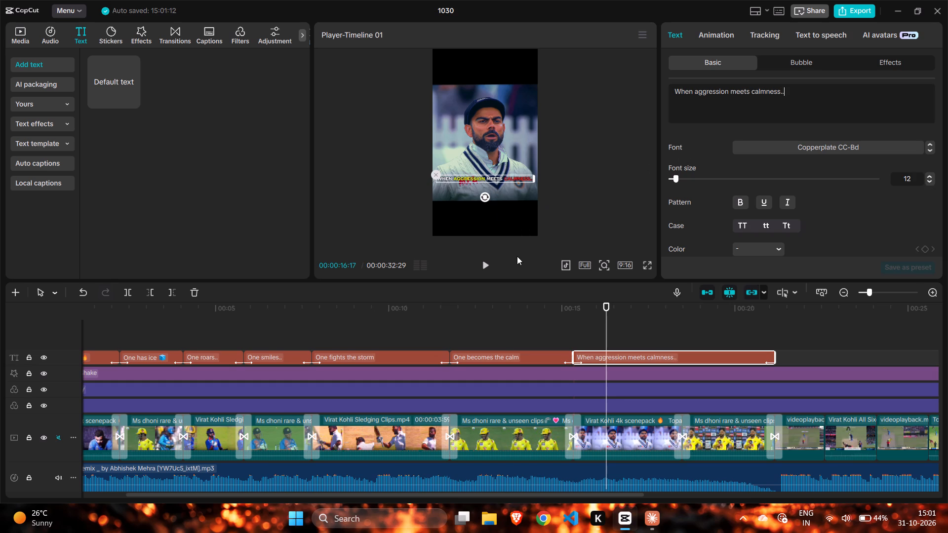
click(648, 268)
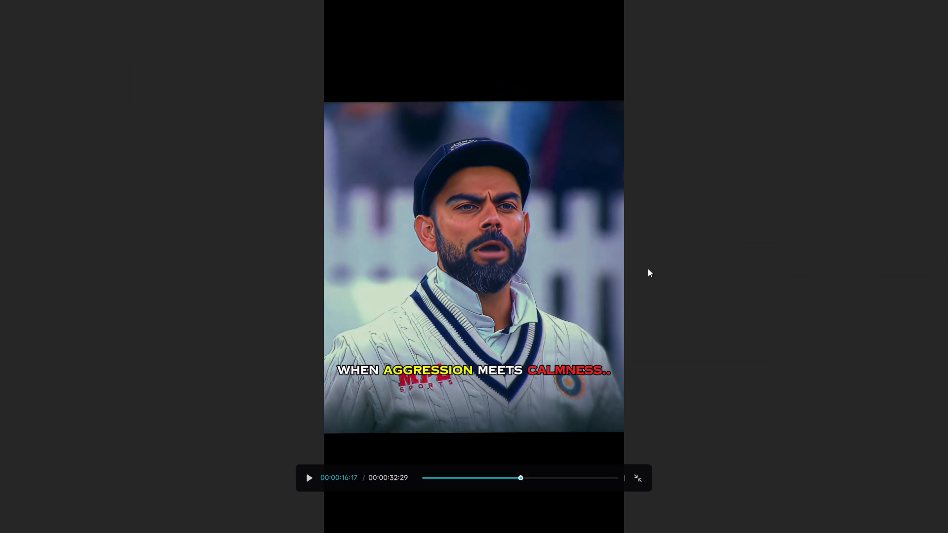
click(638, 482)
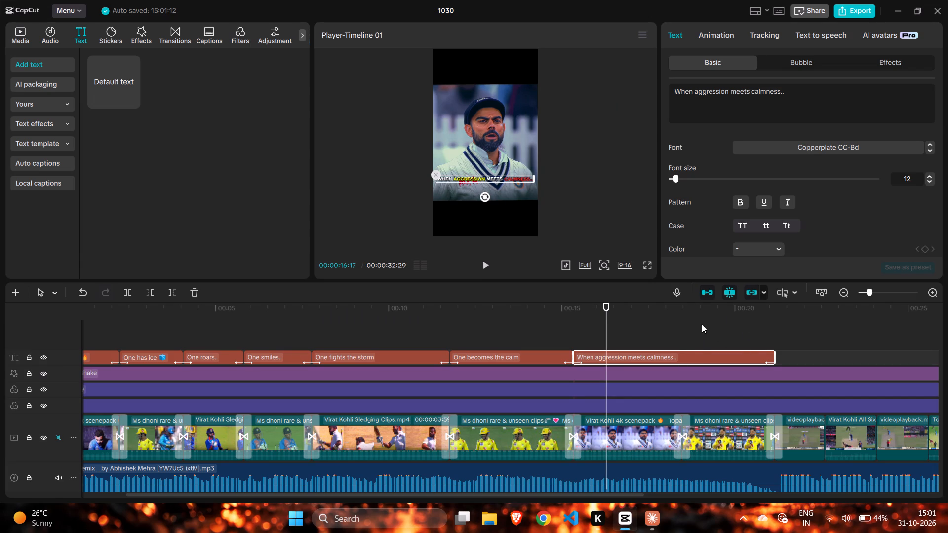
Colour the word "aggression" red (EC1D1D) in the "When aggression meets calmness.." caption.
drag(696, 90, 710, 90)
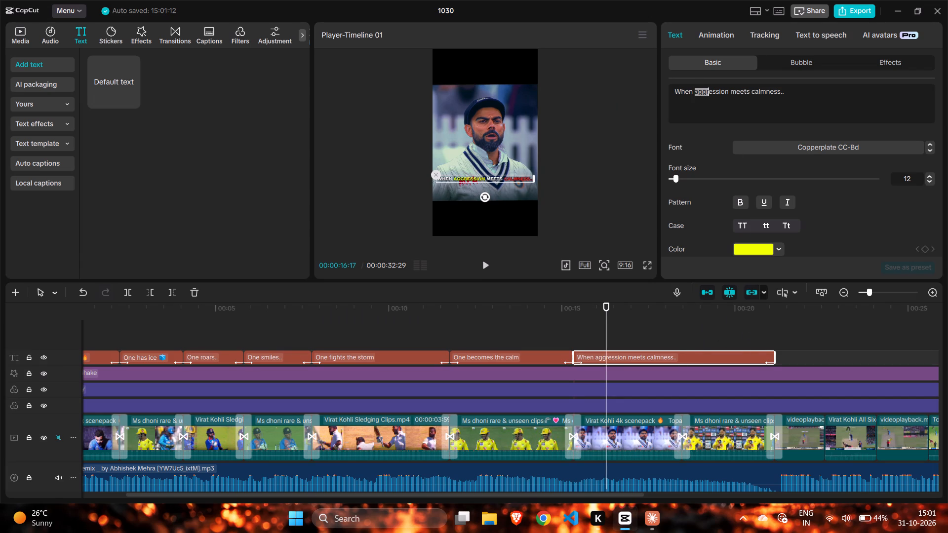
drag(710, 90, 725, 93)
drag(725, 93, 728, 94)
click(777, 252)
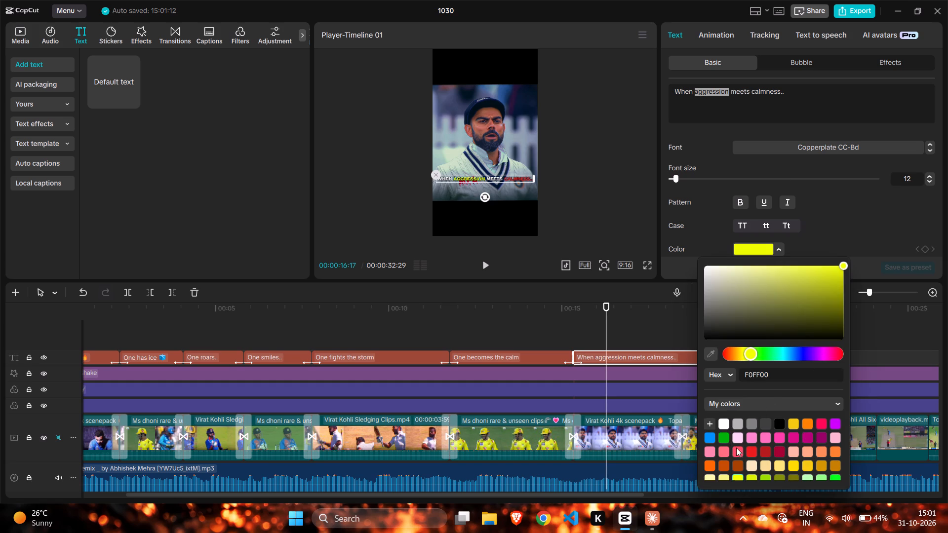
click(749, 453)
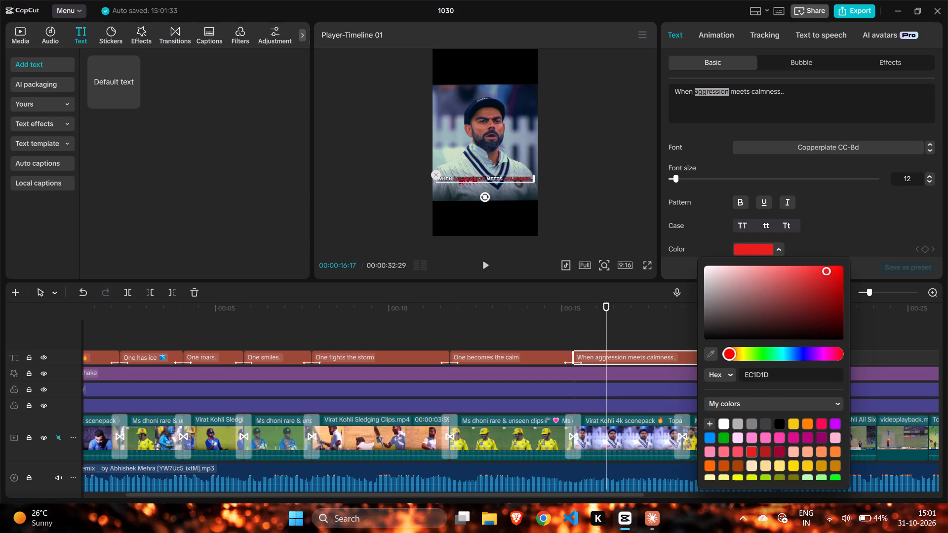
Colour "calmness.." blue (0090FF) in the "When aggression meets calmness.." caption and scrub the timeline to review the captions.
drag(752, 90, 778, 86)
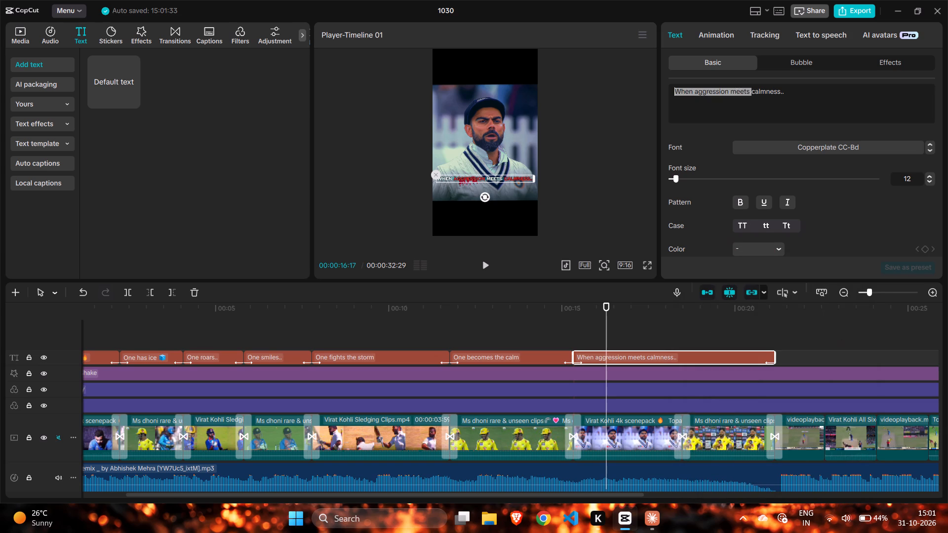
drag(778, 86, 792, 92)
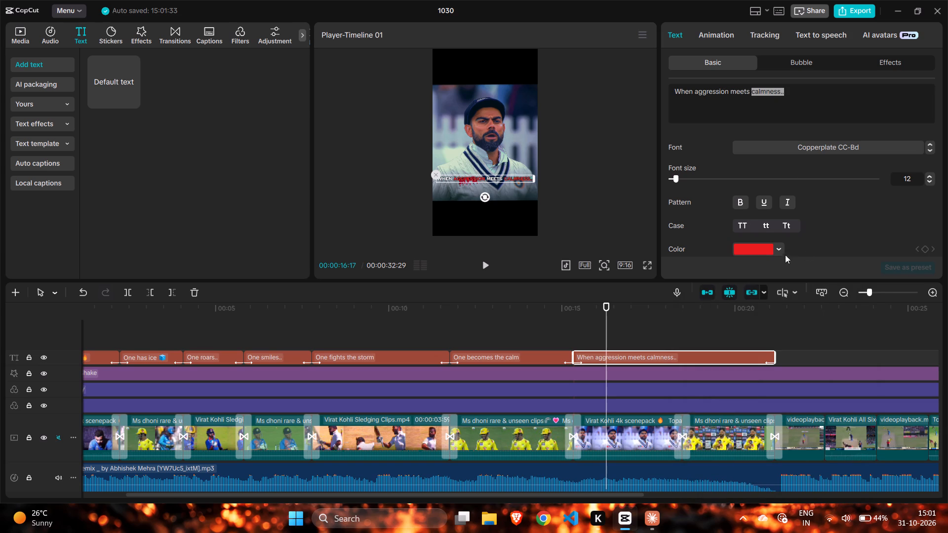
click(780, 251)
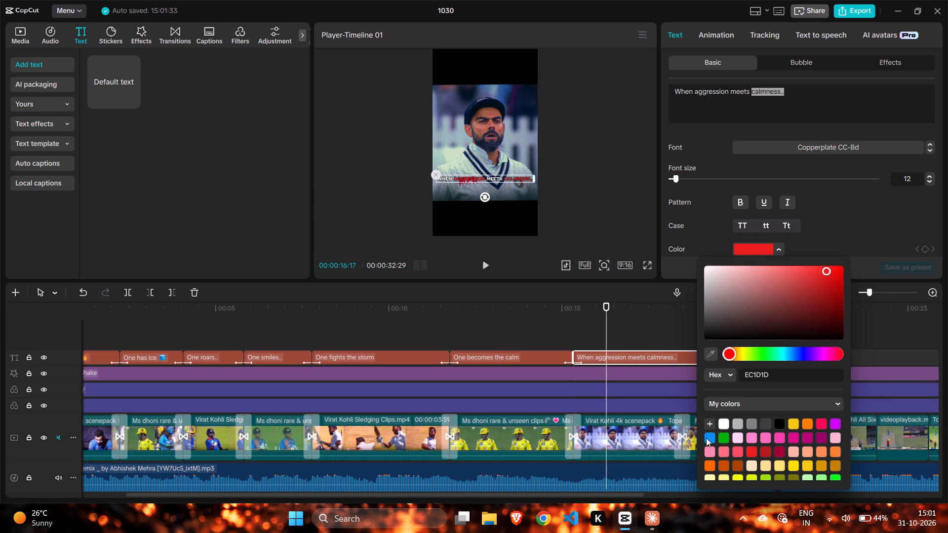
click(706, 438)
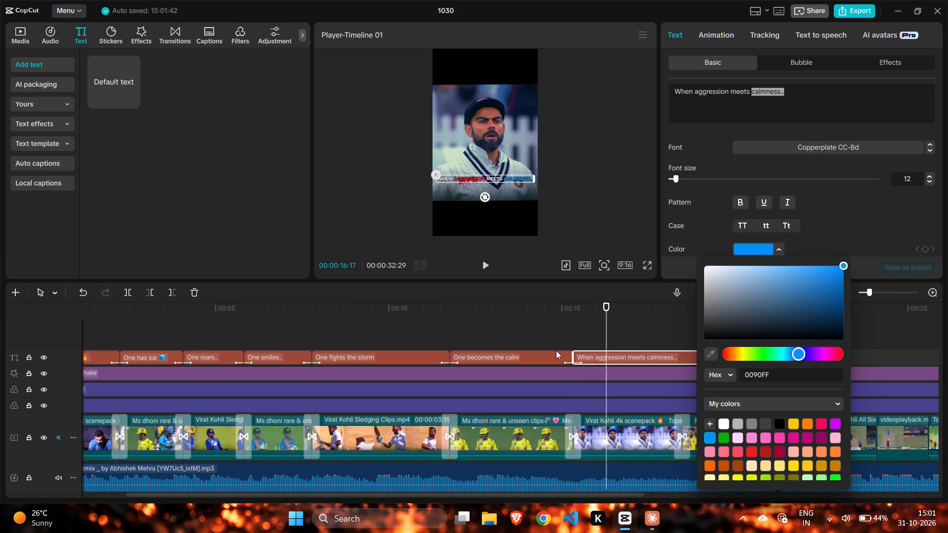
click(558, 314)
drag(558, 314, 623, 316)
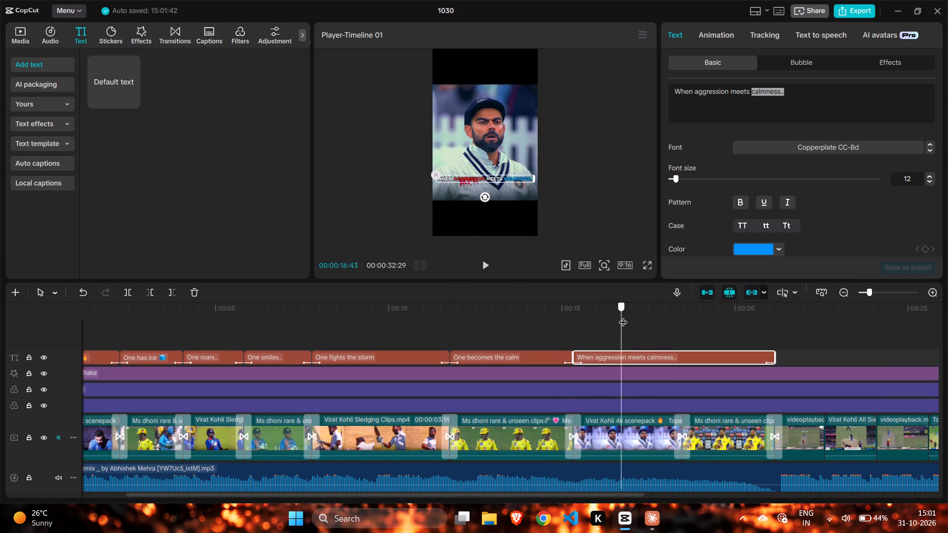
drag(623, 316, 753, 343)
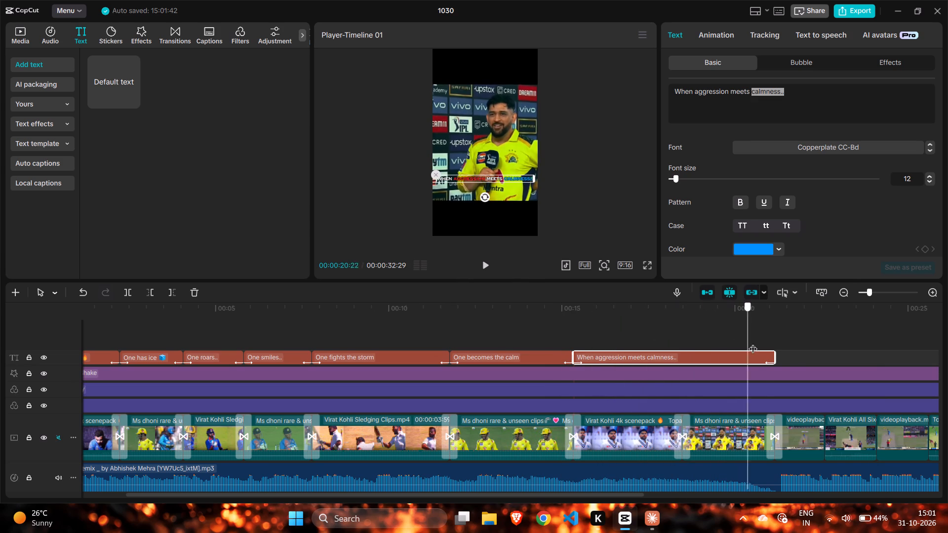
drag(753, 343, 776, 355)
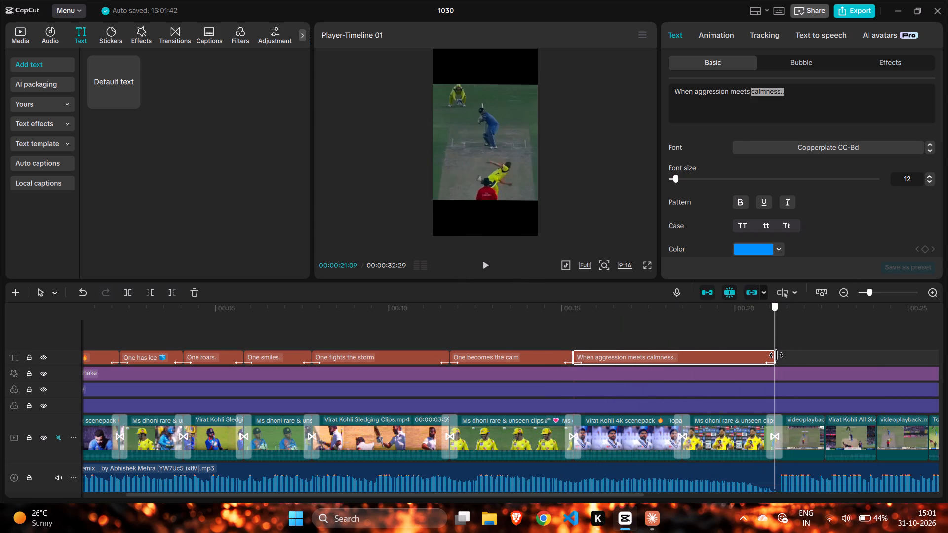
drag(776, 355, 303, 357)
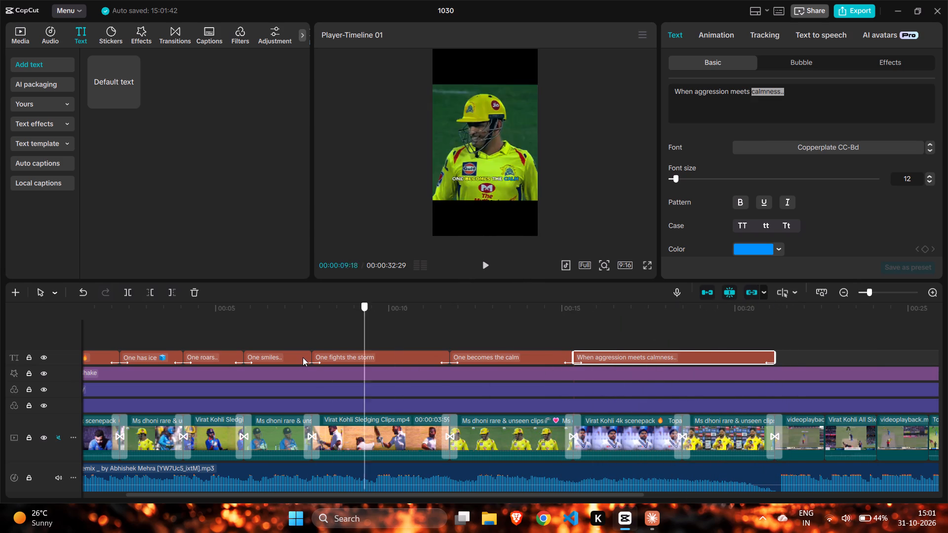
drag(303, 357, 37, 398)
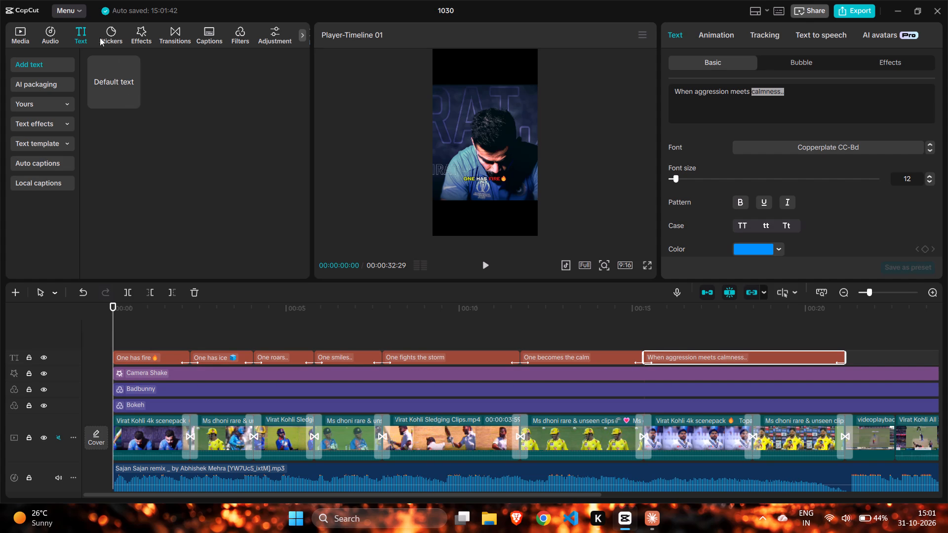
click(21, 30)
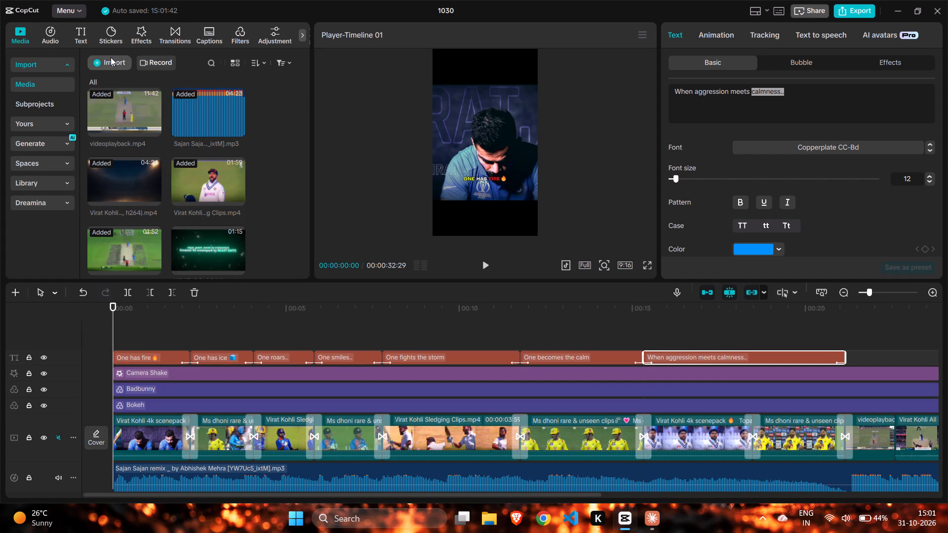
click(110, 57)
click(148, 90)
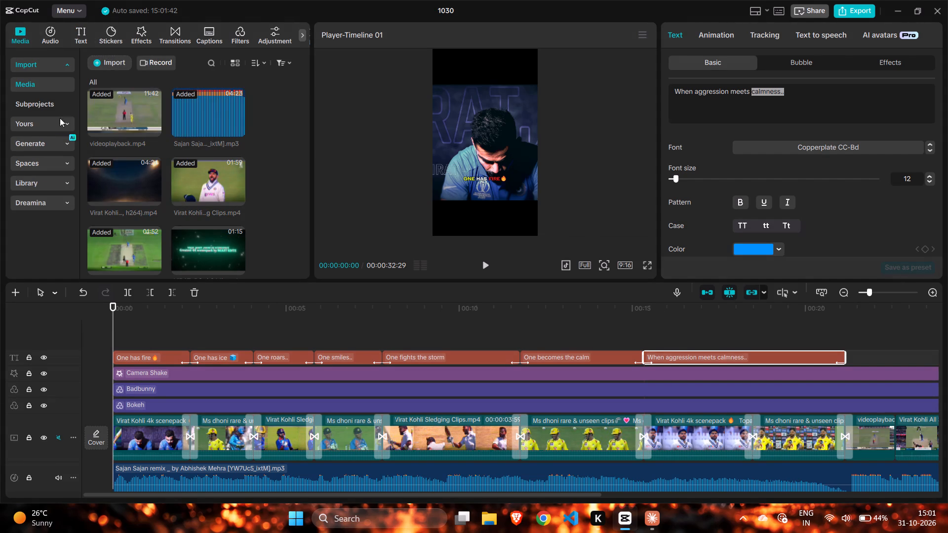
scroll(68, 97, up, 2)
click(60, 107)
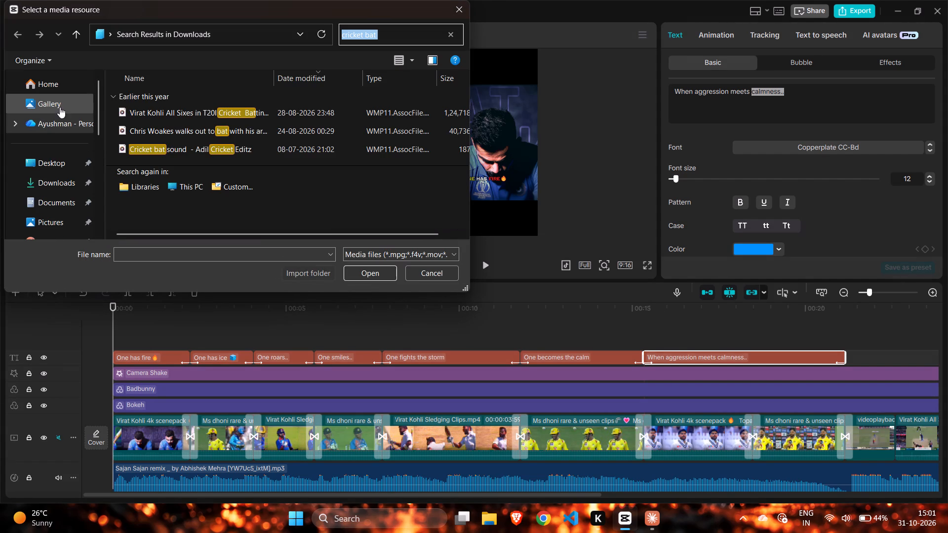
scroll(230, 149, down, 1)
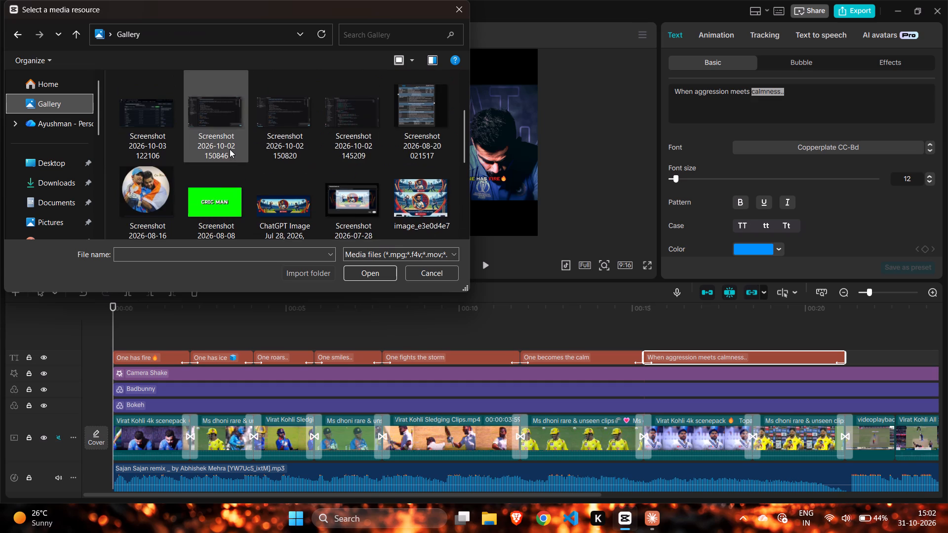
scroll(230, 149, down, 1)
click(213, 73)
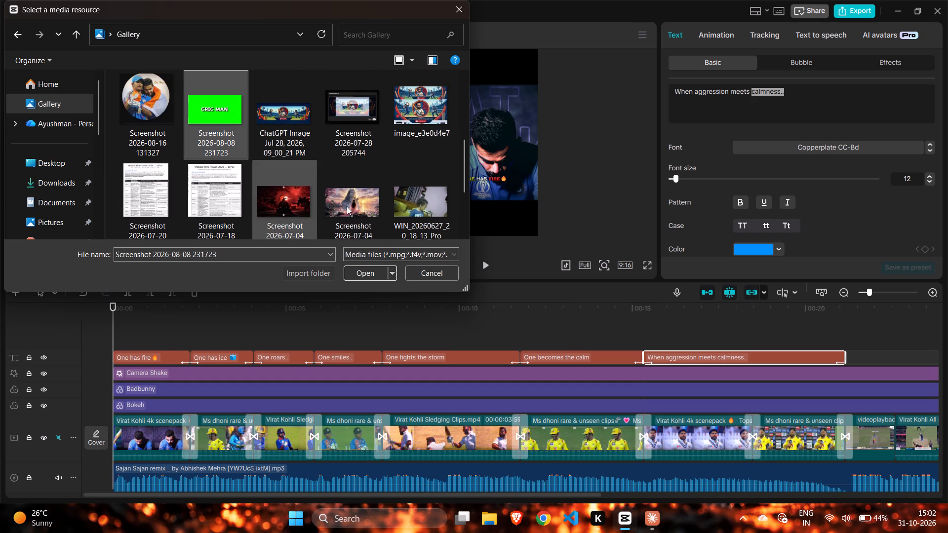
click(365, 270)
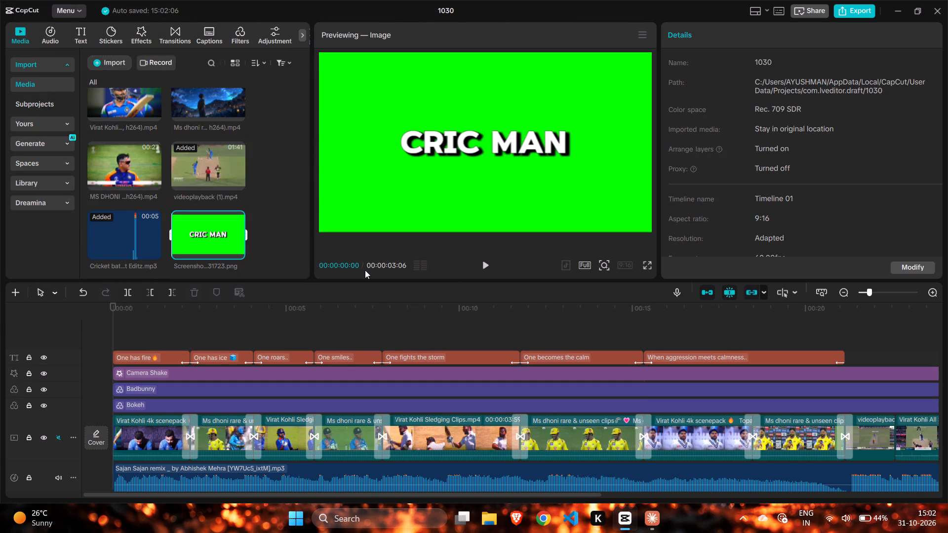
Place the CRIC MAN image on a new track above the captions, starting at 00:00 and extending to the end of the video.
drag(218, 220, 239, 258)
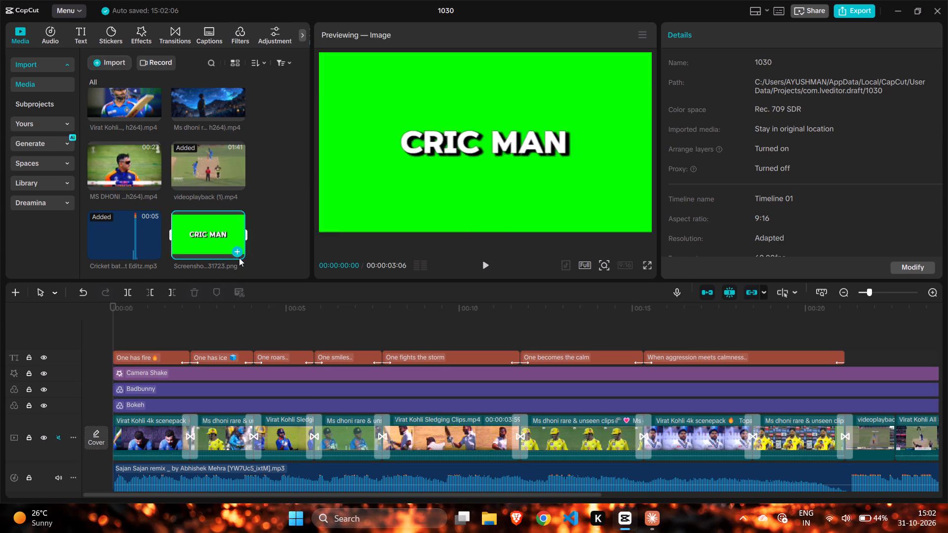
drag(239, 258, 118, 329)
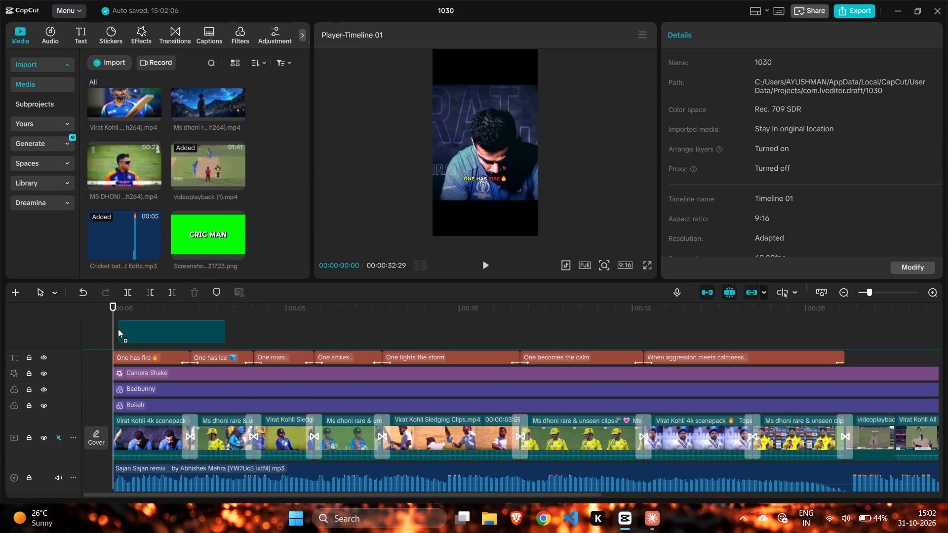
drag(118, 329, 108, 336)
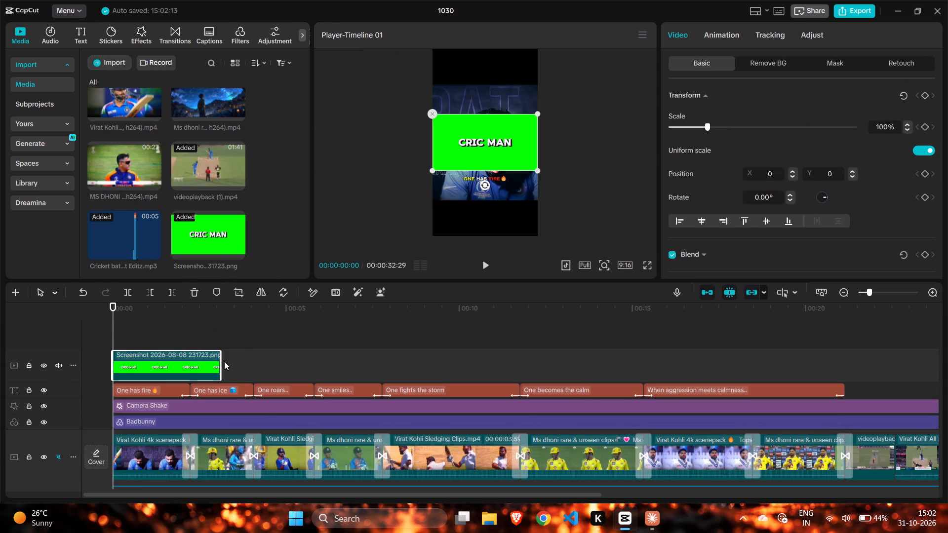
drag(223, 361, 707, 346)
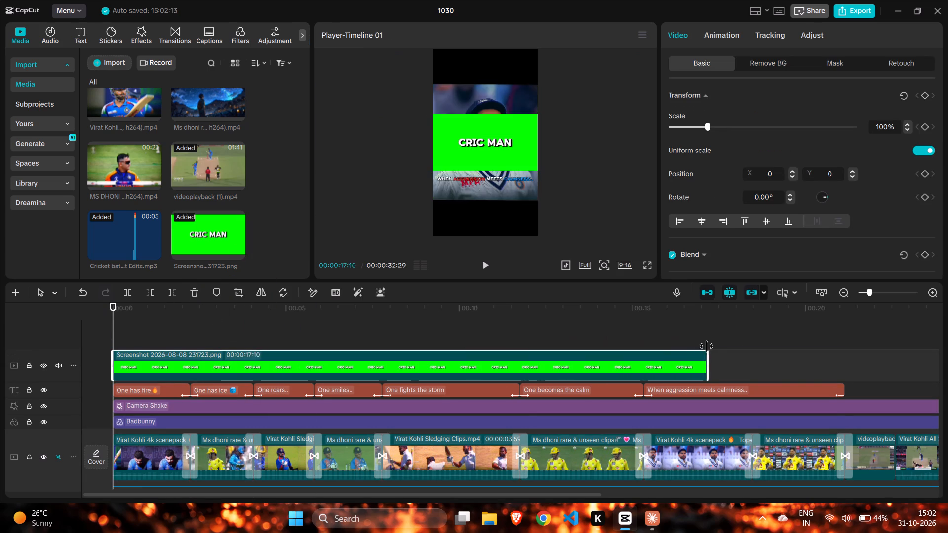
drag(707, 346, 944, 348)
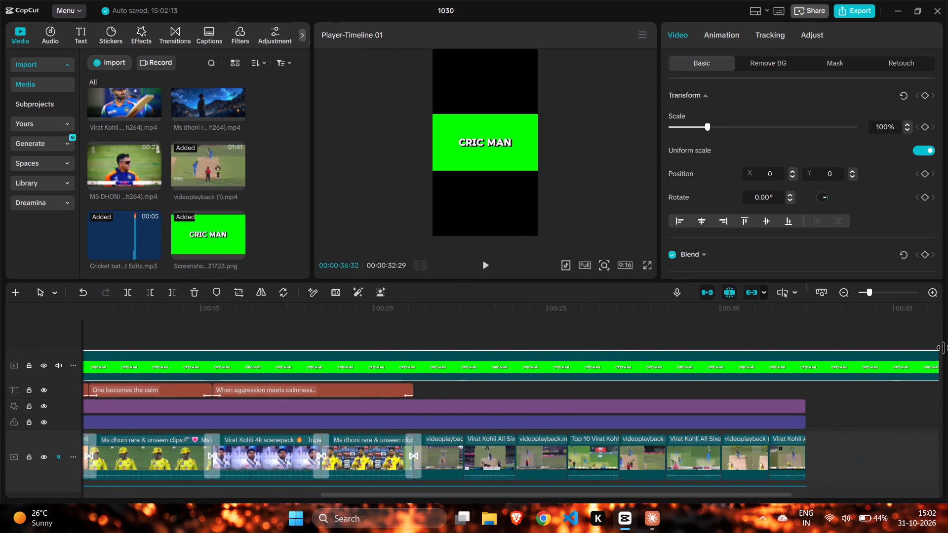
drag(944, 348, 628, 385)
Scale the CRIC MAN image to about 27% and centre it just below the caption, at about X 0, Y -975.
click(248, 329)
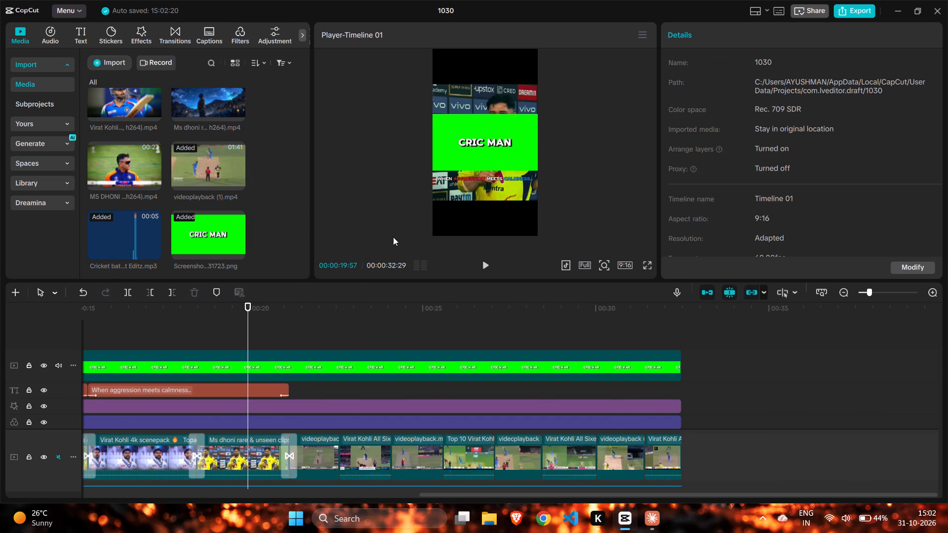
click(462, 137)
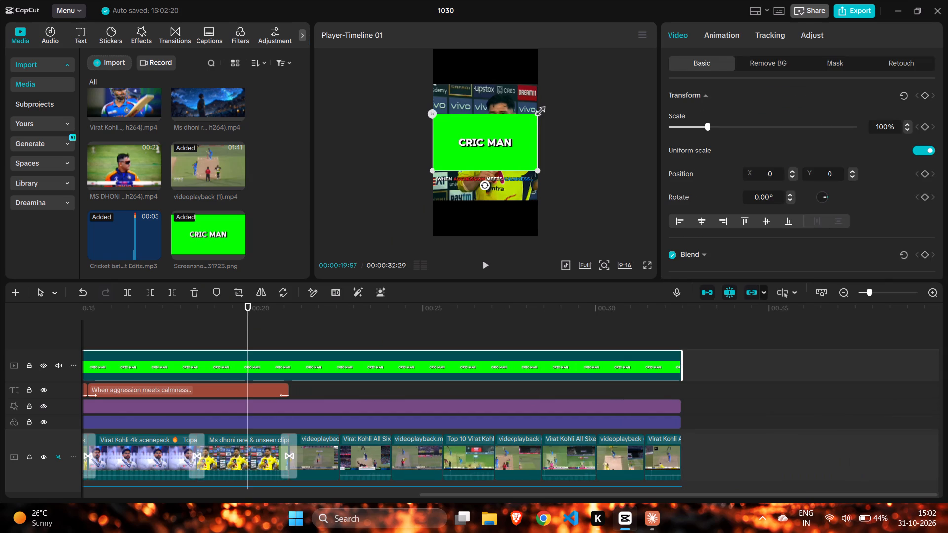
drag(538, 109, 502, 180)
drag(482, 148, 487, 177)
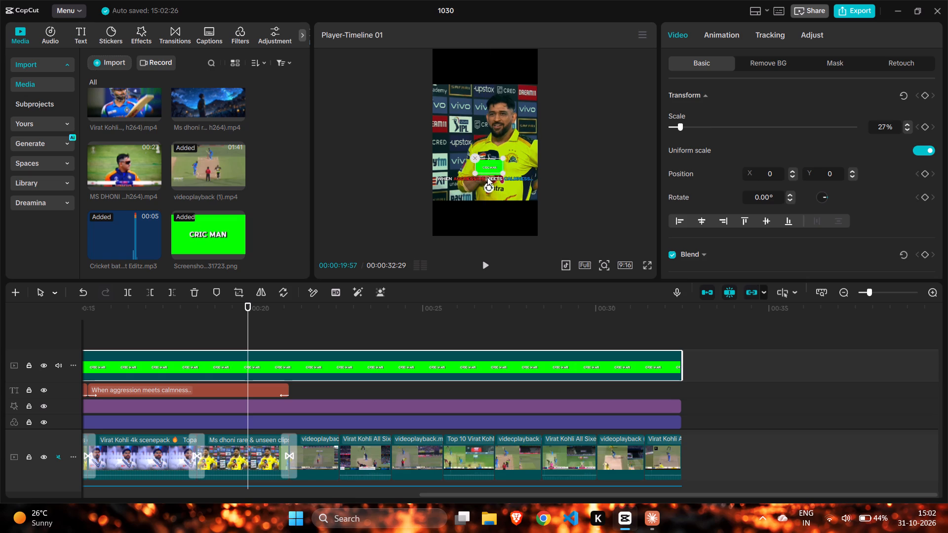
drag(487, 177, 487, 196)
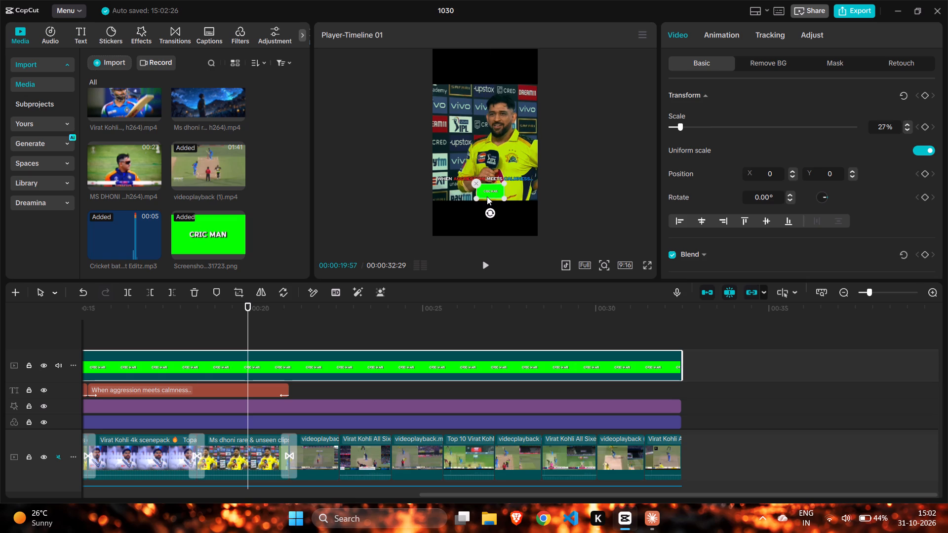
drag(487, 196, 484, 196)
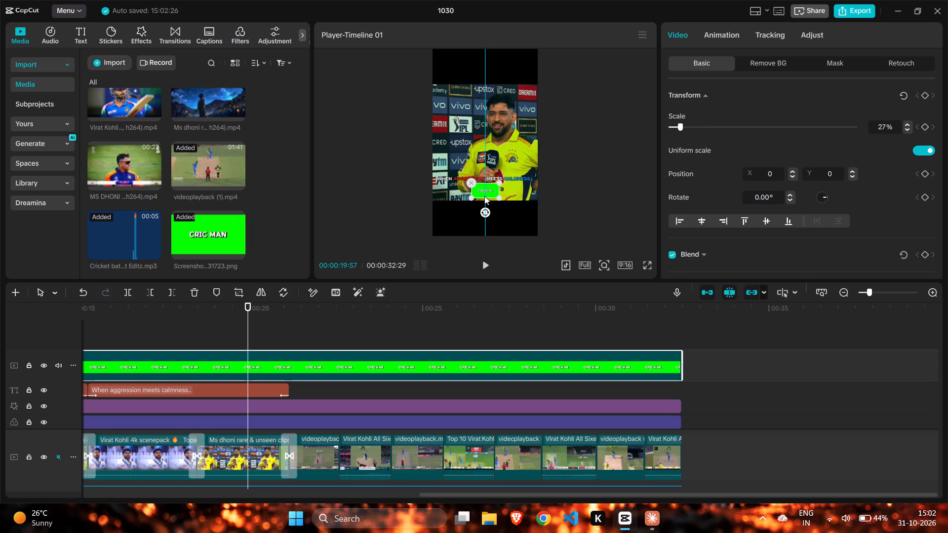
drag(484, 196, 484, 195)
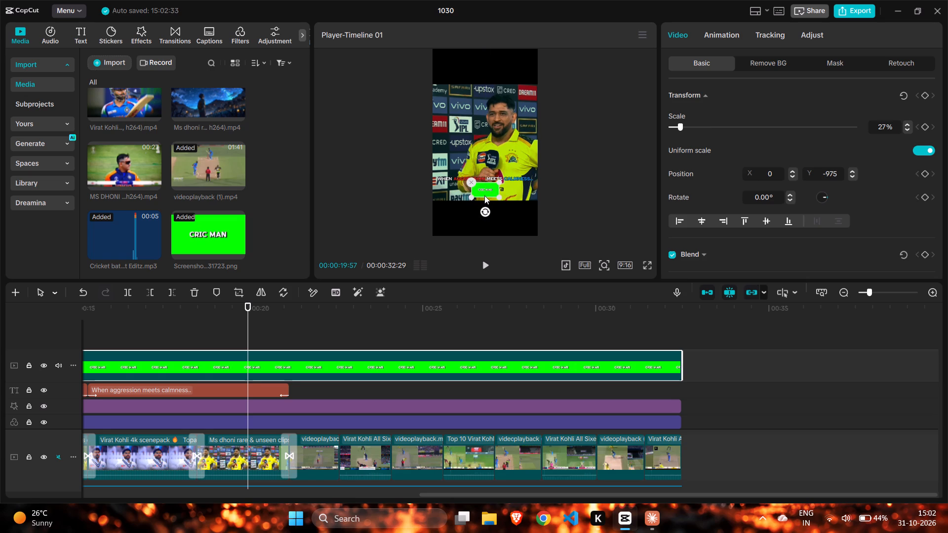
Remove the green background of the CRIC MAN image with Chroma key, sampling its green colour.
click(728, 38)
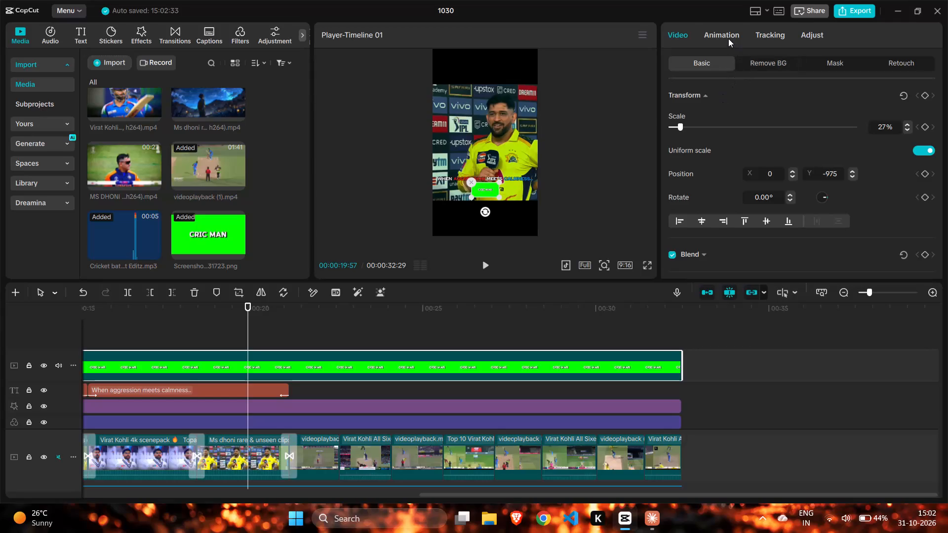
double_click(681, 37)
click(752, 64)
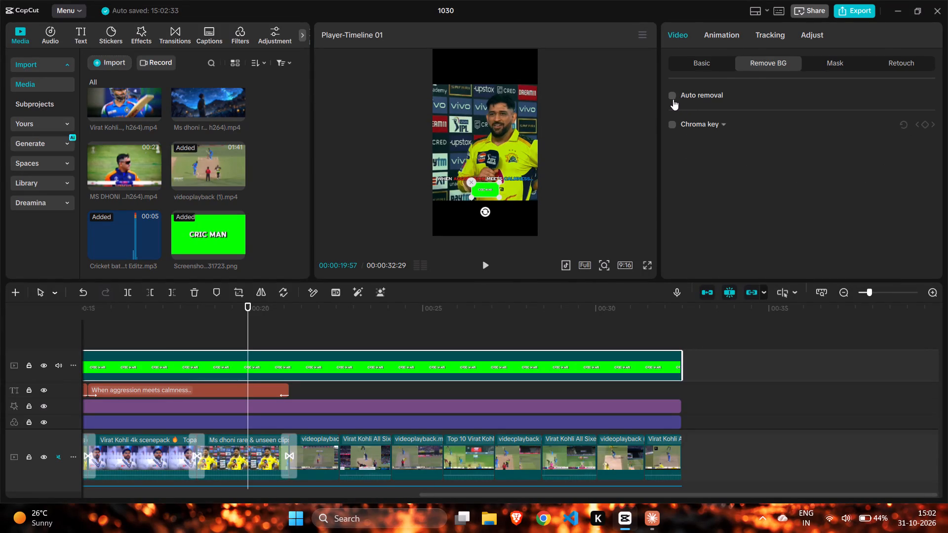
click(677, 127)
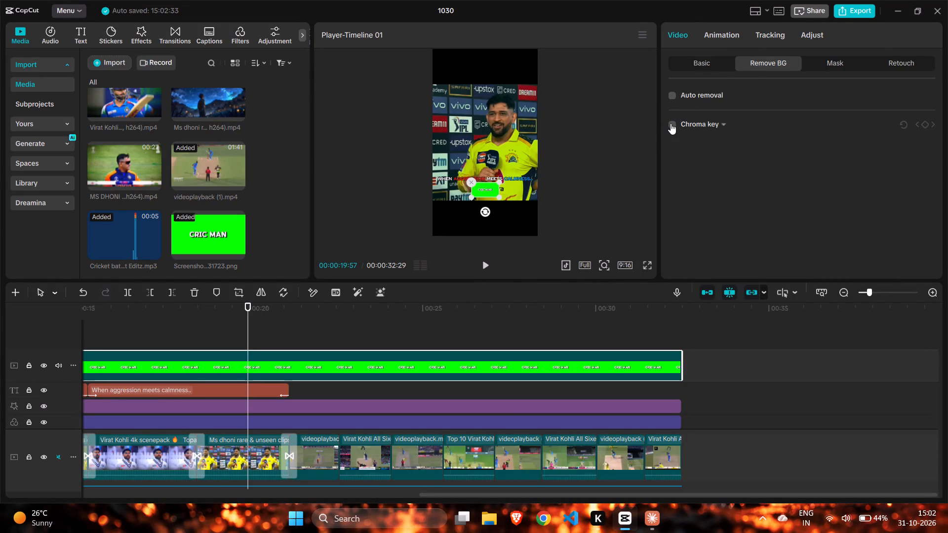
click(671, 123)
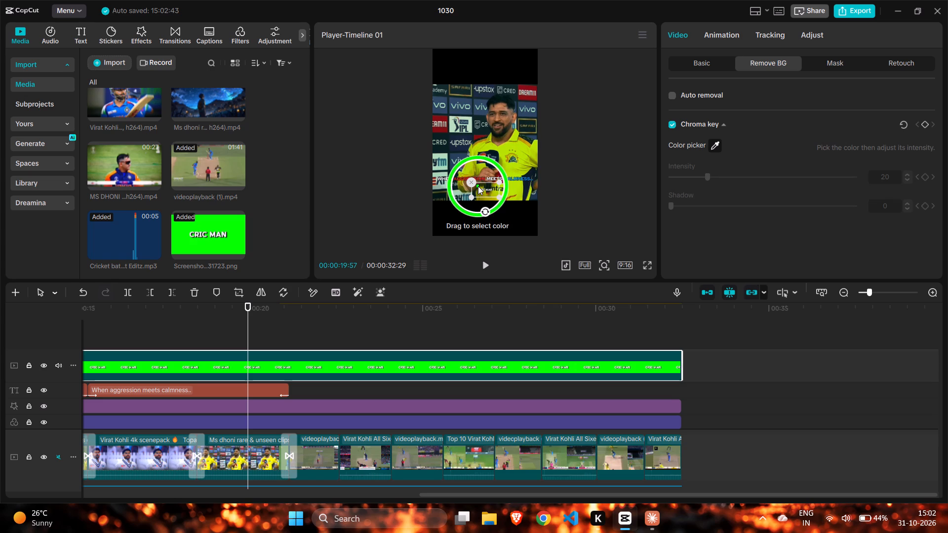
click(478, 186)
Set the blend mode of the CRIC MAN image to Overlay.
click(691, 65)
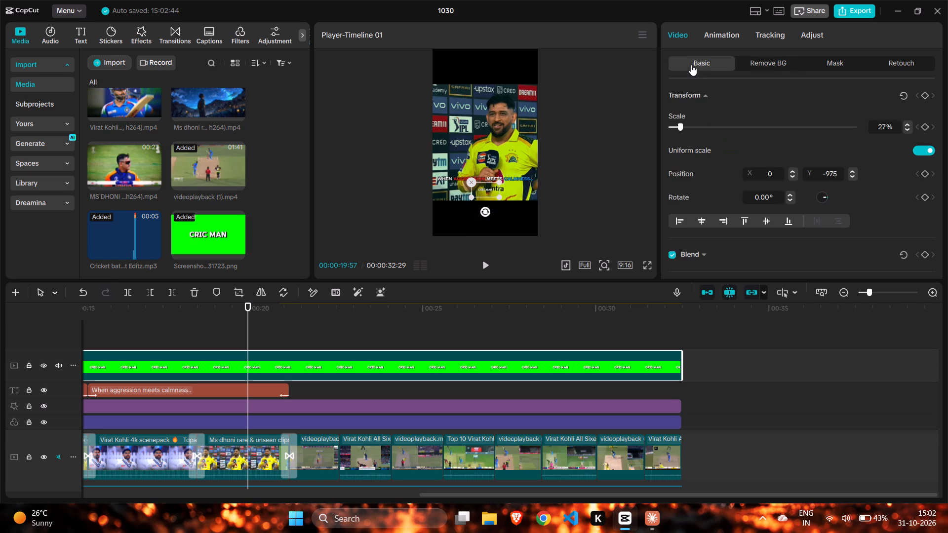
scroll(698, 253, down, 1)
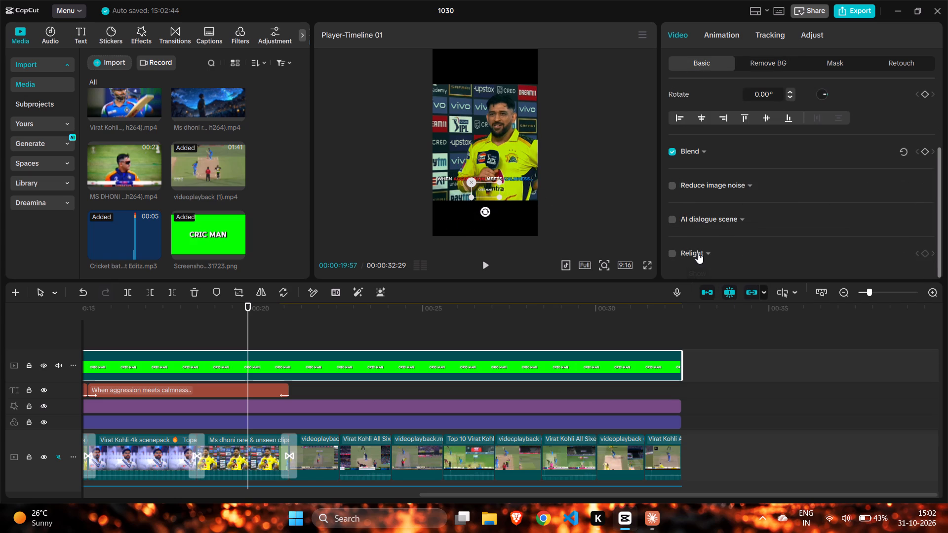
click(702, 153)
click(764, 179)
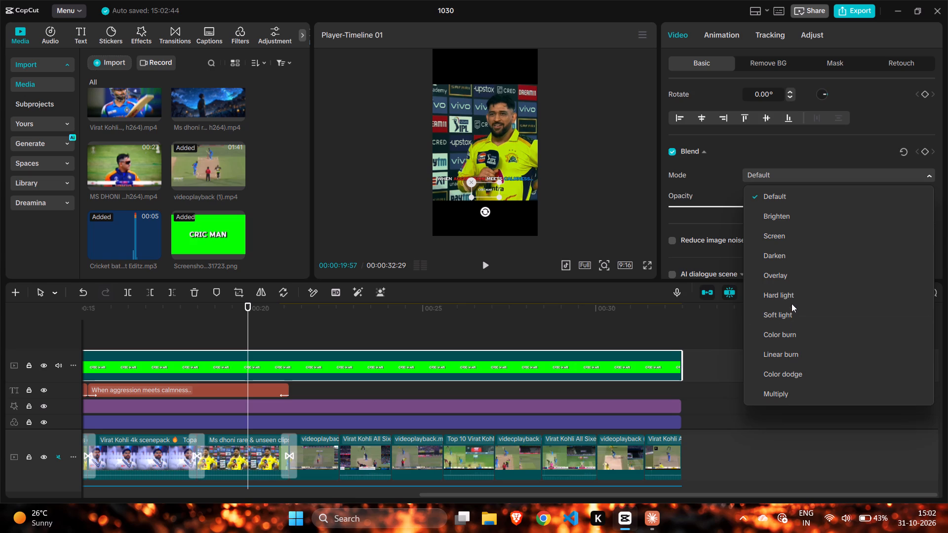
click(787, 277)
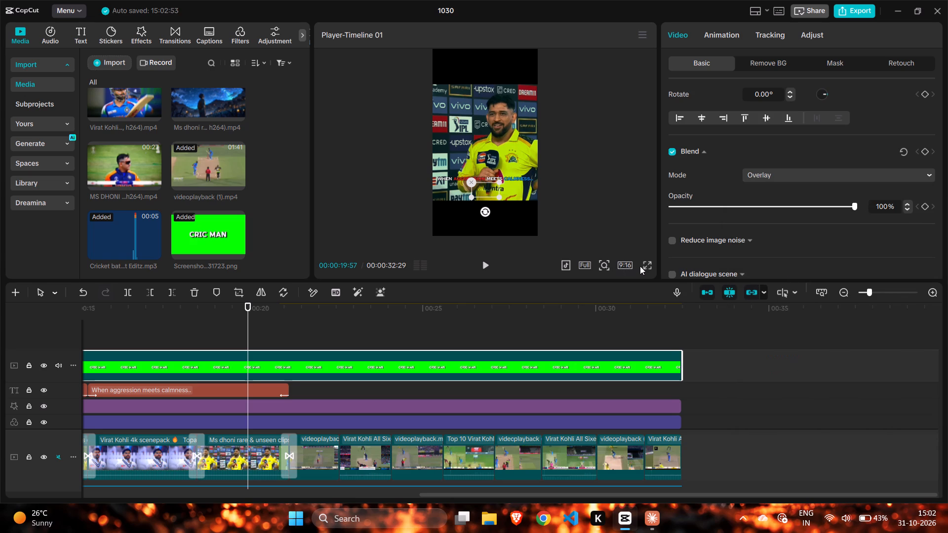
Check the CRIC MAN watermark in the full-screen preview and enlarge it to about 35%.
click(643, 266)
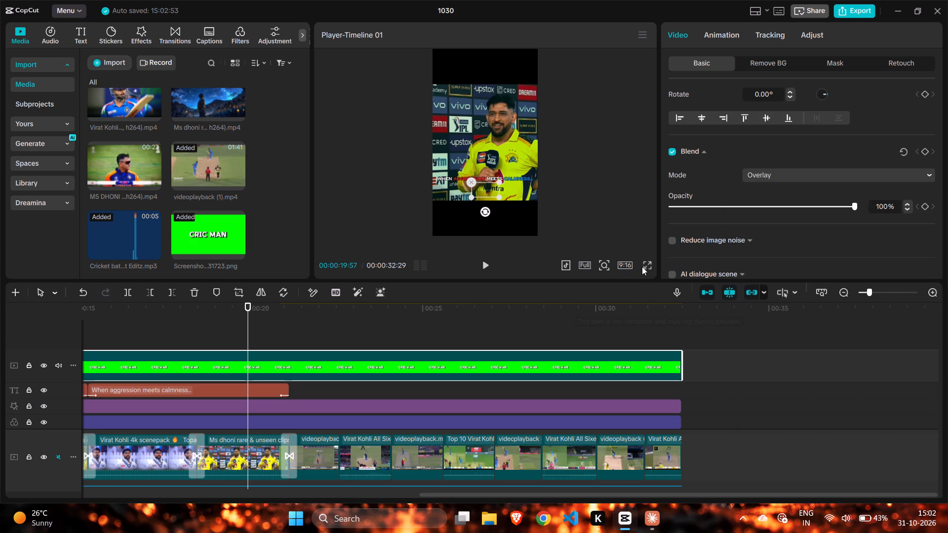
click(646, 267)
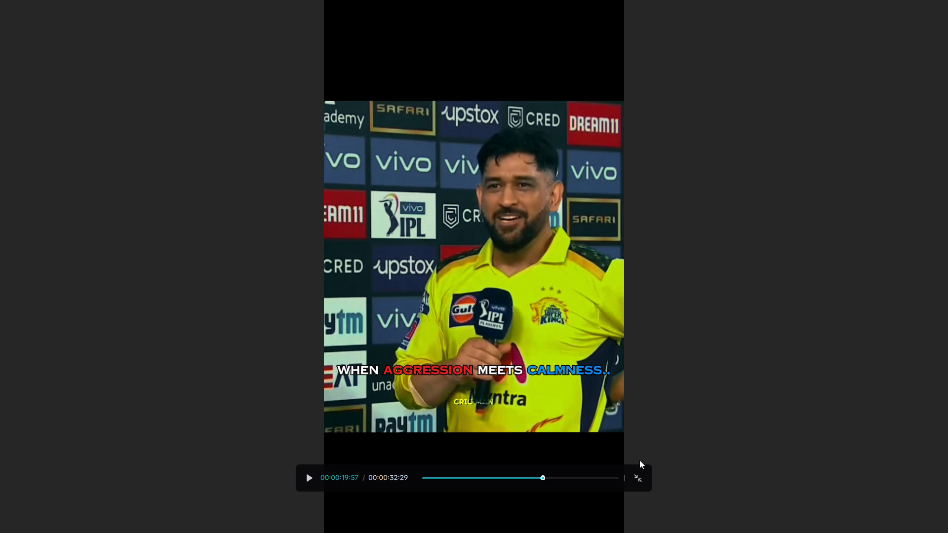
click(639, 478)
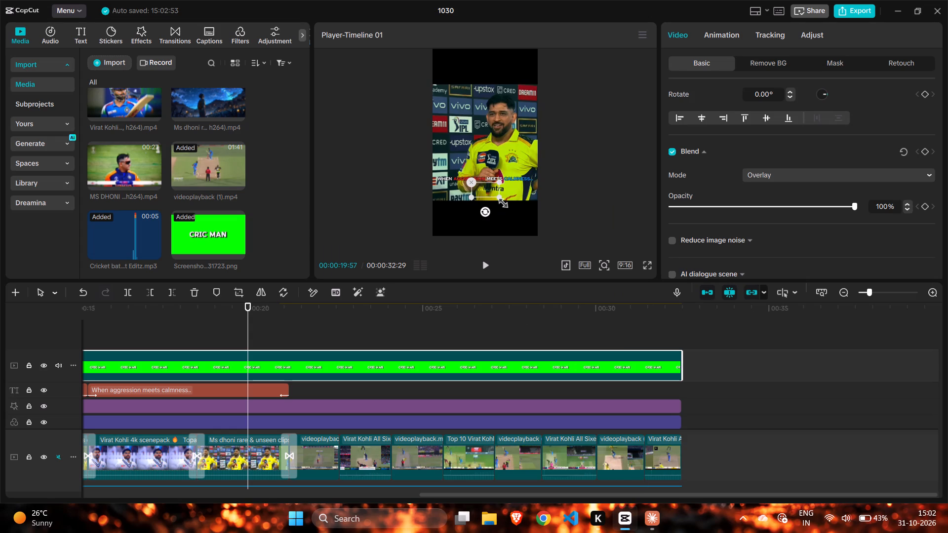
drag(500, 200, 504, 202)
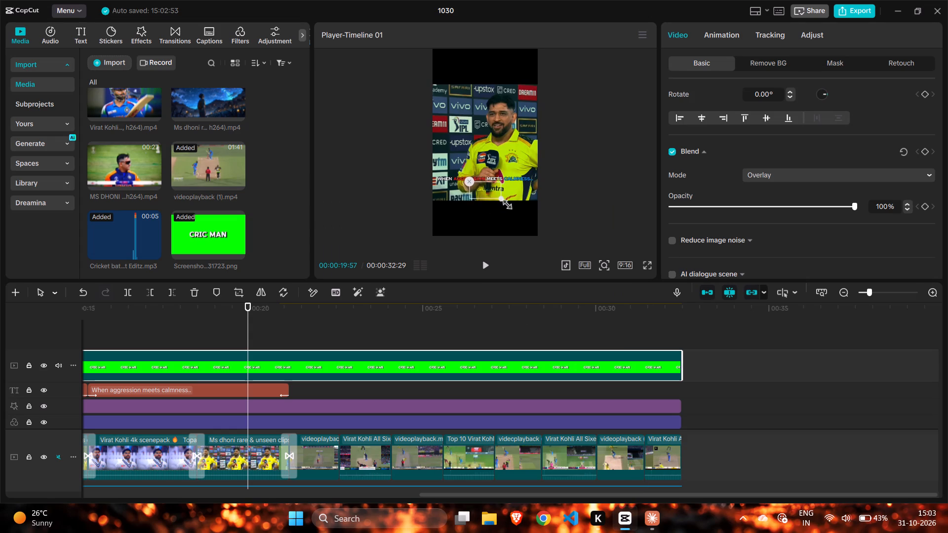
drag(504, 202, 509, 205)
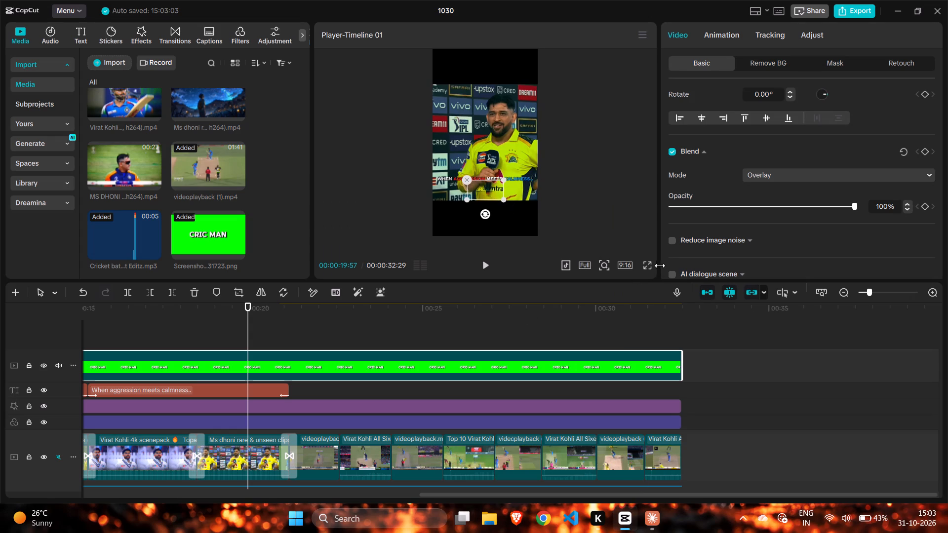
Examine the CRIC MAN watermark's size and legibility over different scenes, through to the end of the video, in full-screen preview.
click(646, 262)
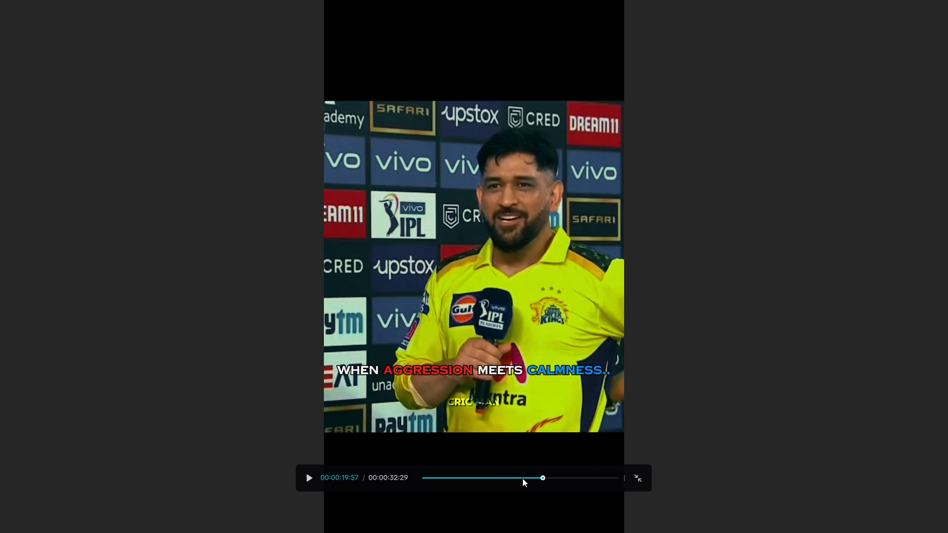
click(522, 479)
drag(522, 479, 433, 489)
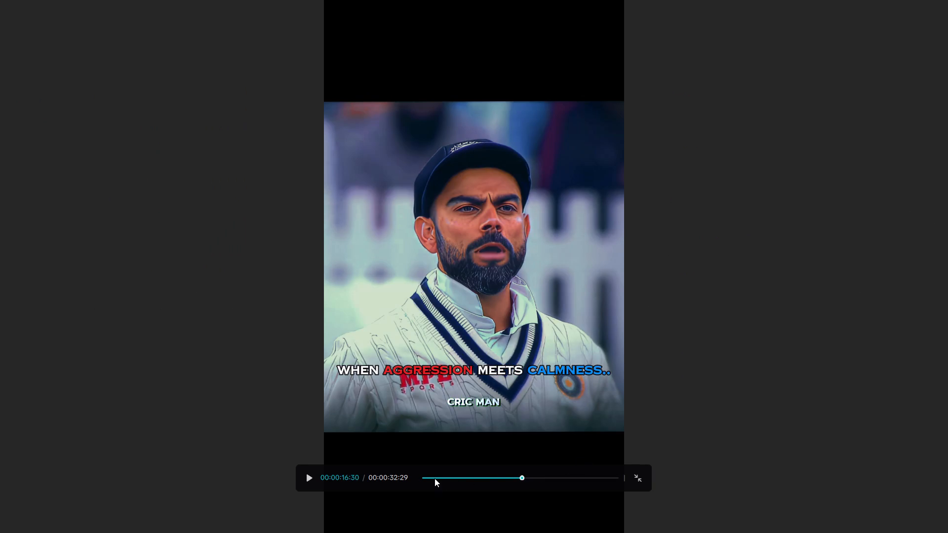
click(434, 478)
drag(434, 478, 444, 478)
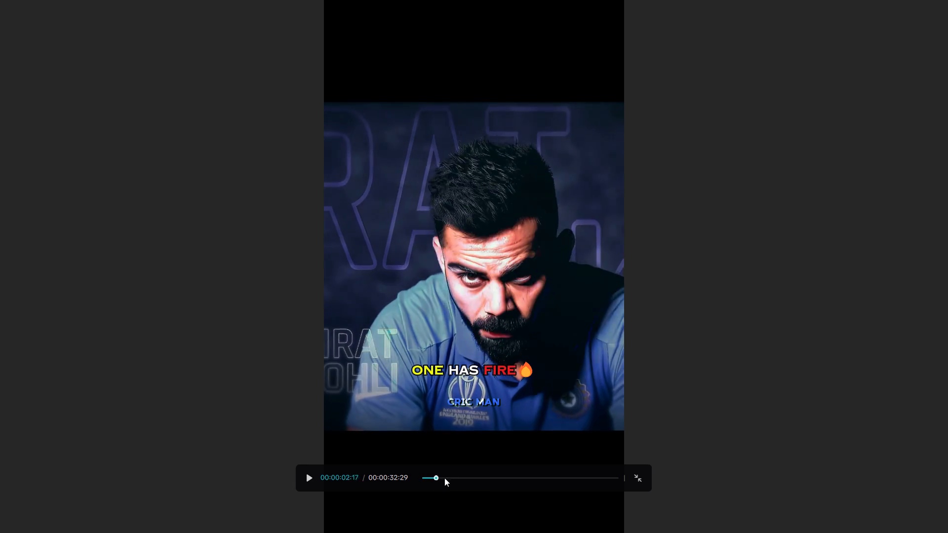
drag(444, 478, 521, 484)
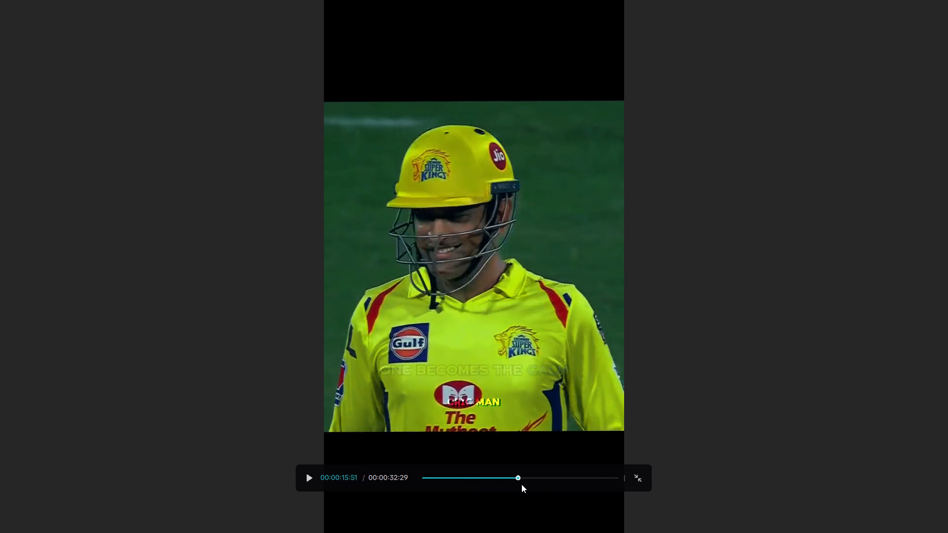
drag(521, 484, 642, 499)
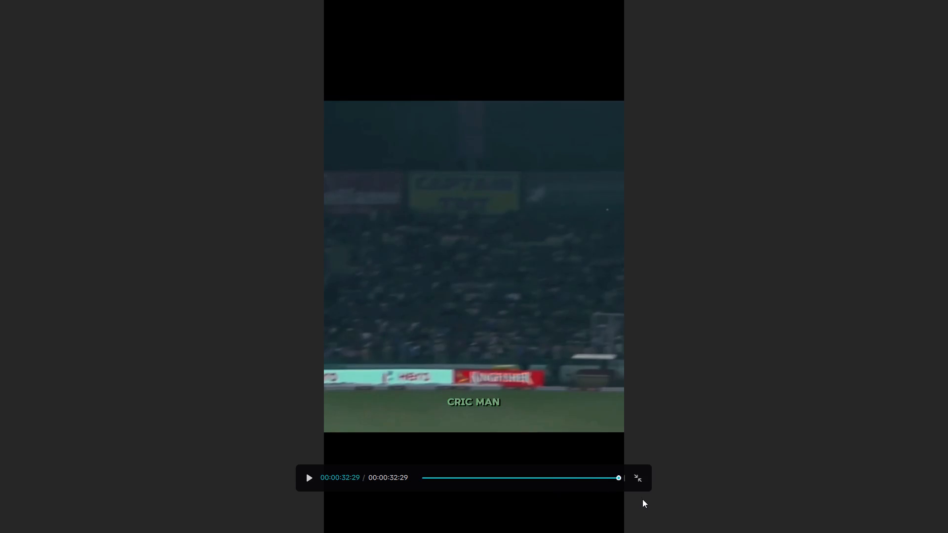
drag(642, 499, 637, 494)
click(633, 471)
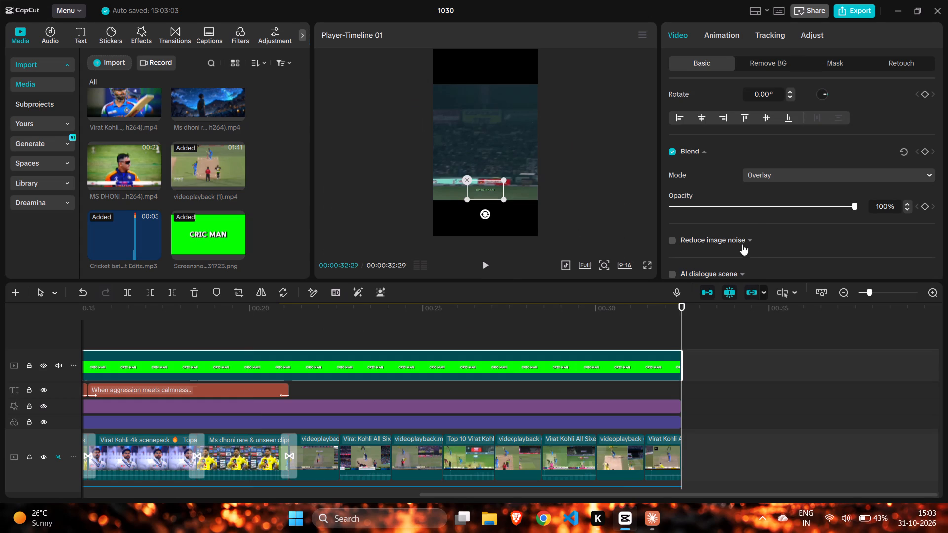
Reduce the scale of the CRIC MAN watermark to about 29%, keeping it centred at its current position.
scroll(739, 184, up, 4)
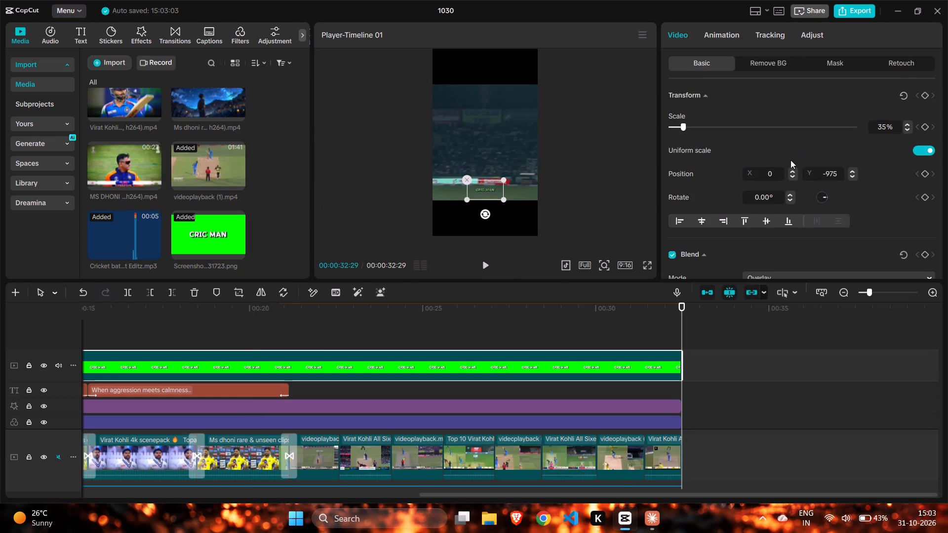
drag(503, 199, 498, 199)
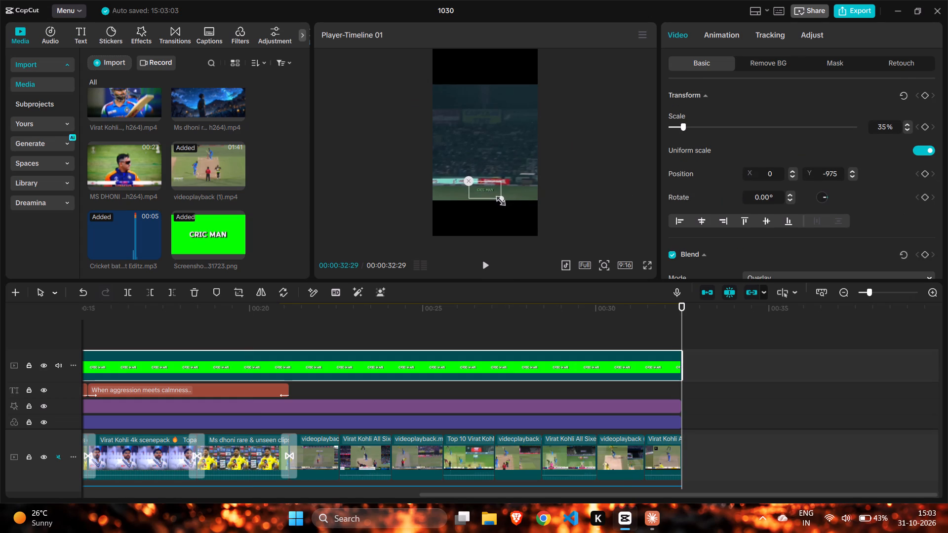
drag(498, 199, 497, 198)
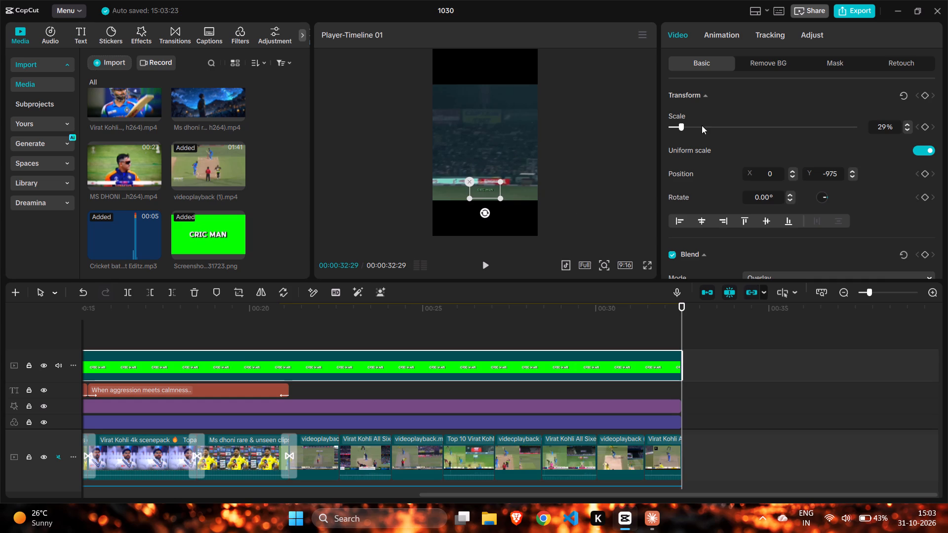
Open the Out animations for the CRIC MAN image.
click(715, 41)
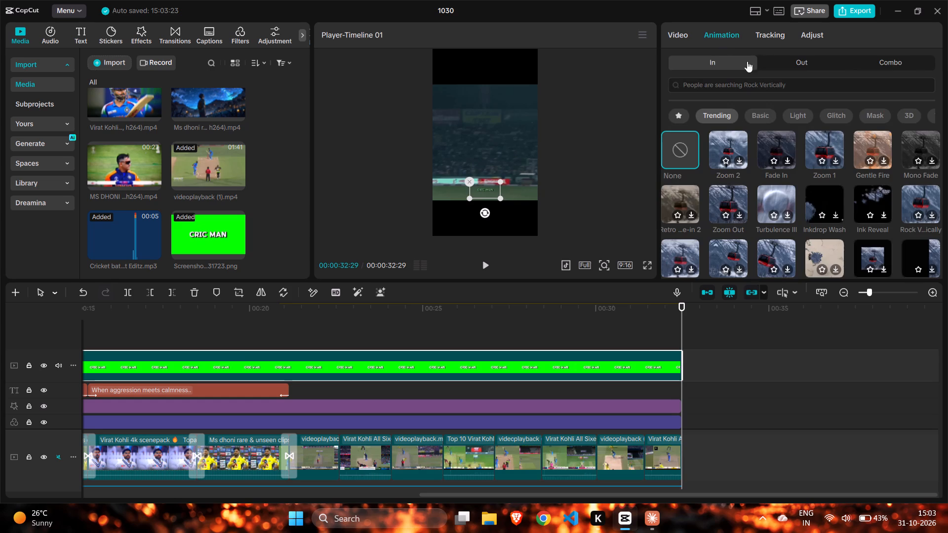
click(797, 58)
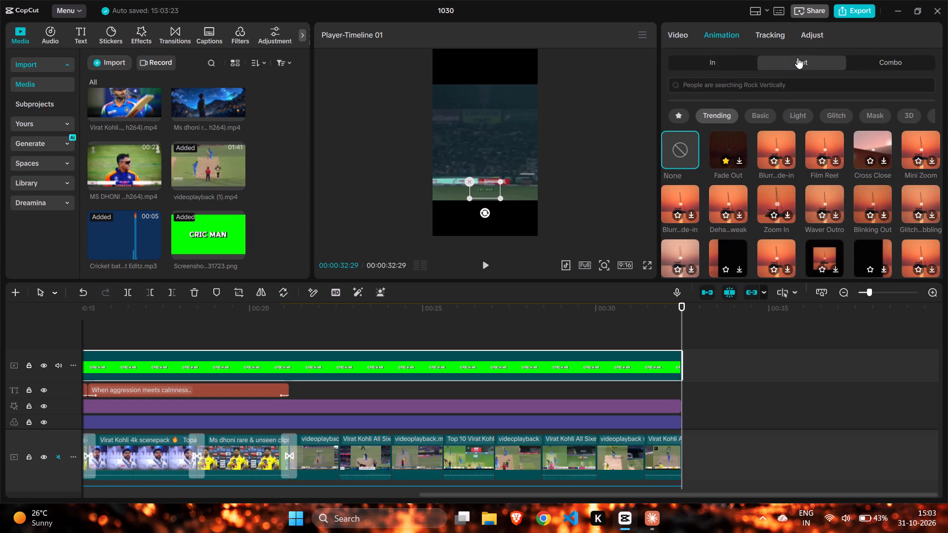
Apply the Fade Out animation to the end of the CRIC MAN image with a duration of 0.8 s.
click(728, 148)
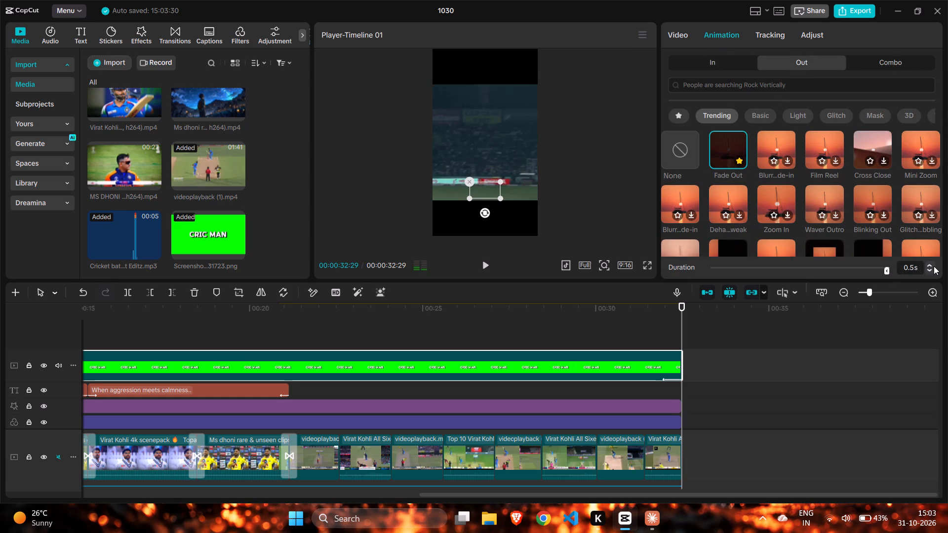
triple_click(927, 266)
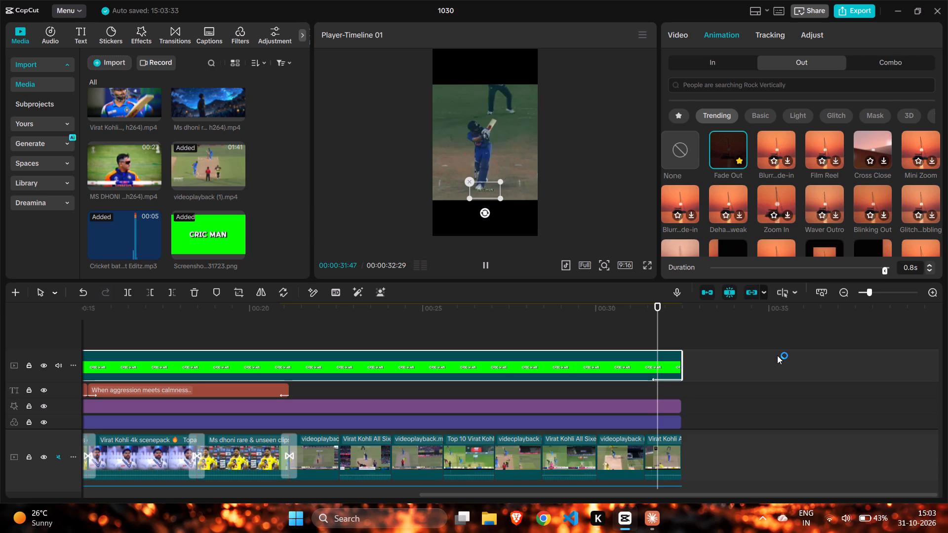
Switch to WhatsApp by launching it from the installed apps.
click(292, 522)
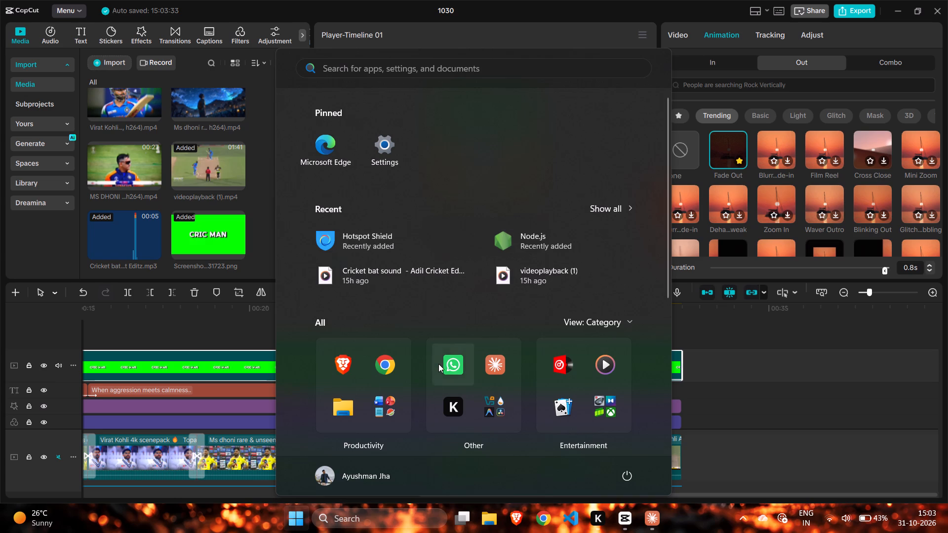
click(438, 364)
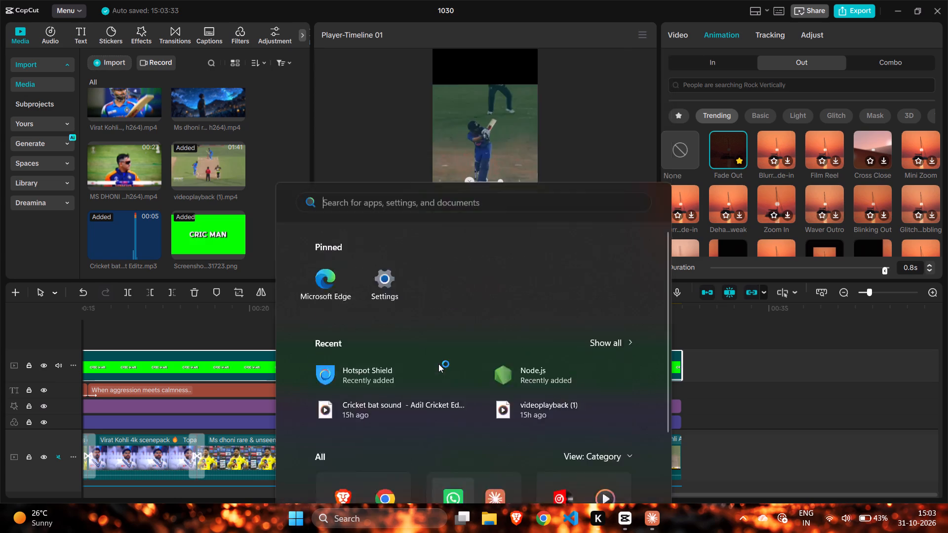
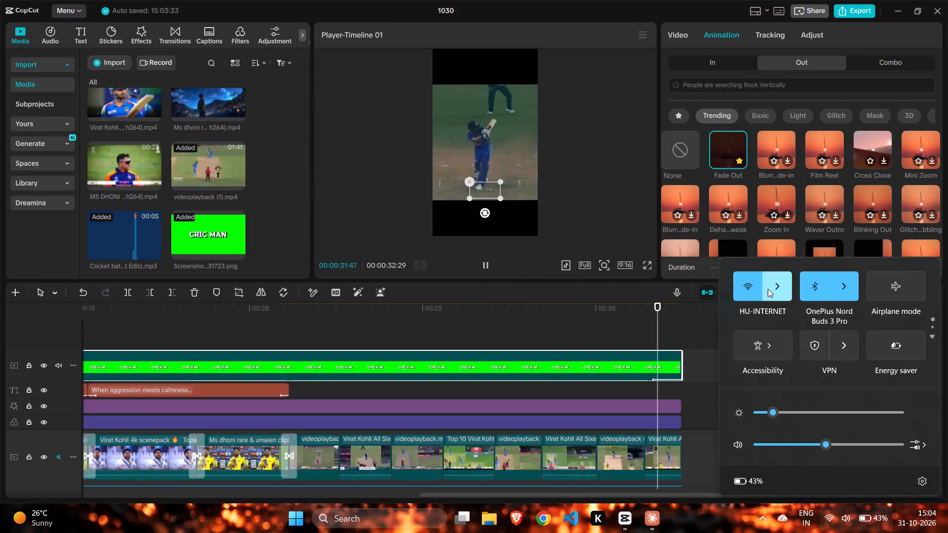
Check the computer's current Wi-Fi connection in the list of networks and return to the video project.
click(768, 289)
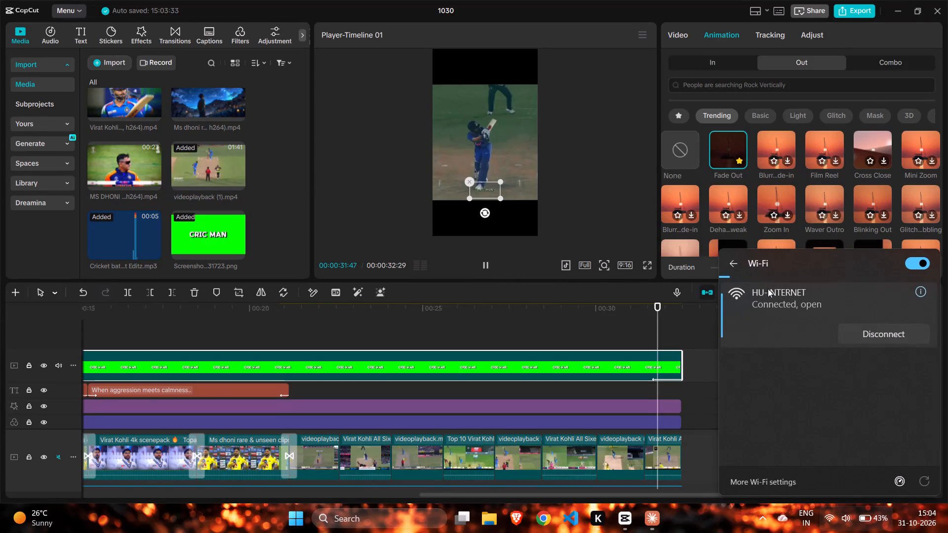
click(701, 320)
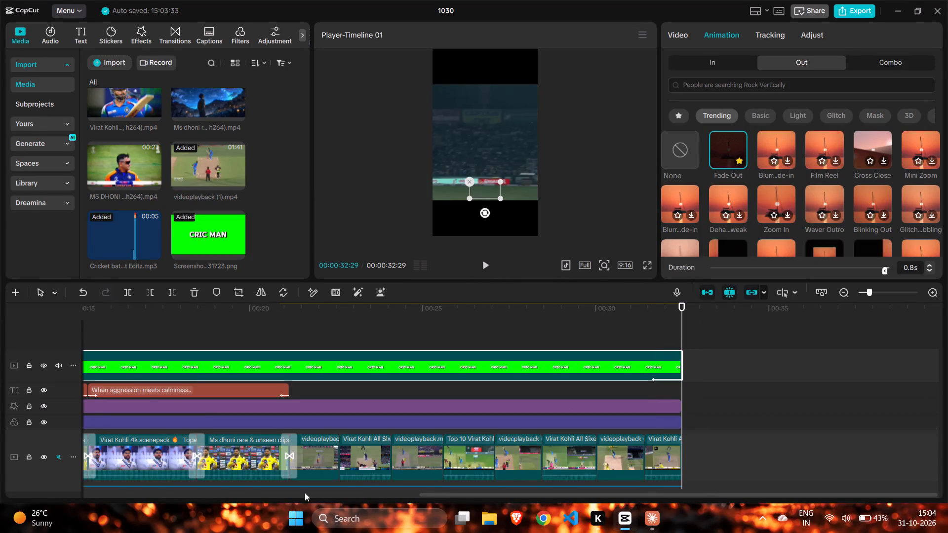
Deselect the CRIC MAN image and move the playhead to the start of the timeline.
click(174, 328)
drag(174, 328, 71, 353)
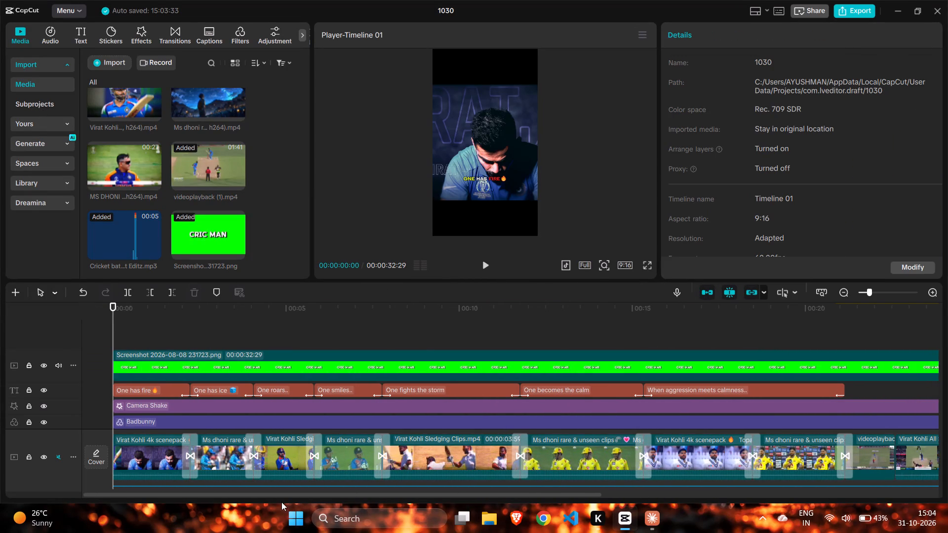
Open the Windows Start menu to see the installed apps.
click(303, 521)
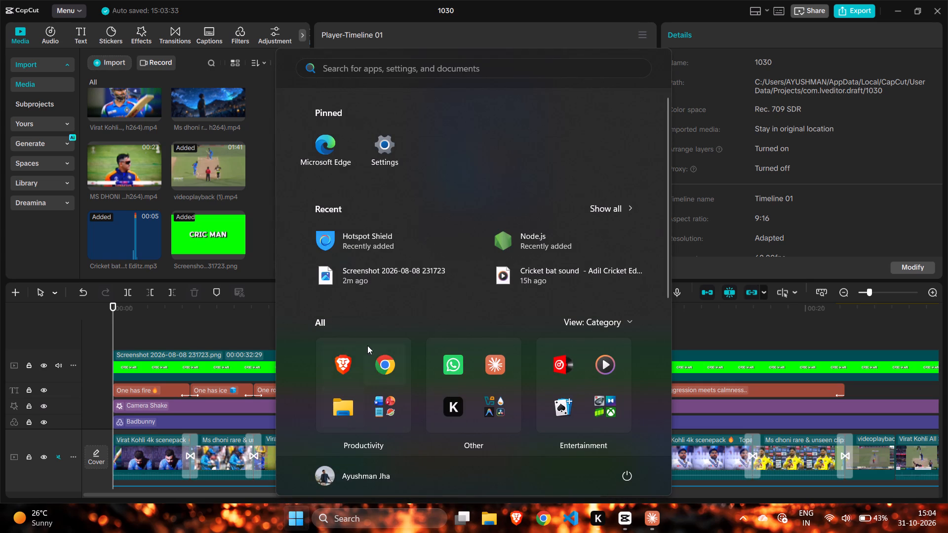